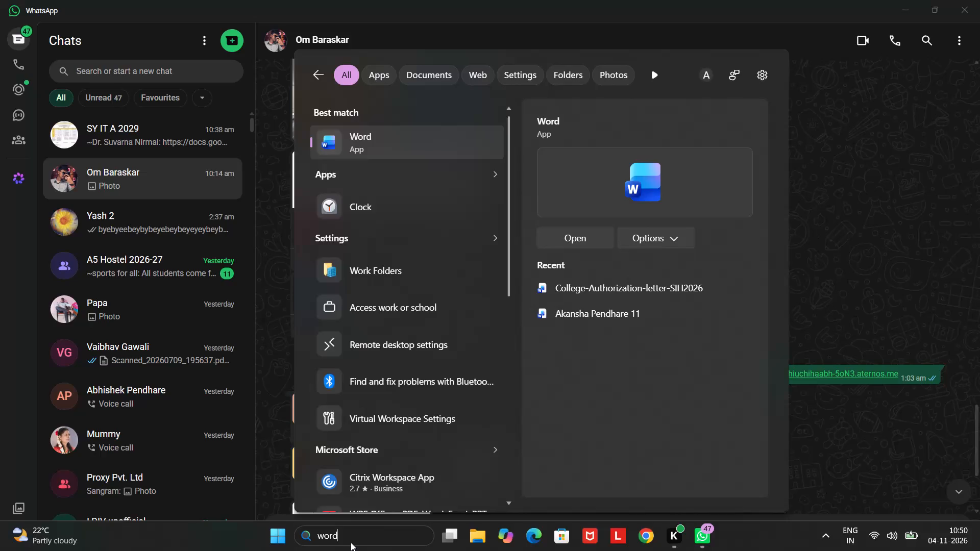
Launch Word and open the seminar report document 1234.
{"action": "key", "text": "Return"}
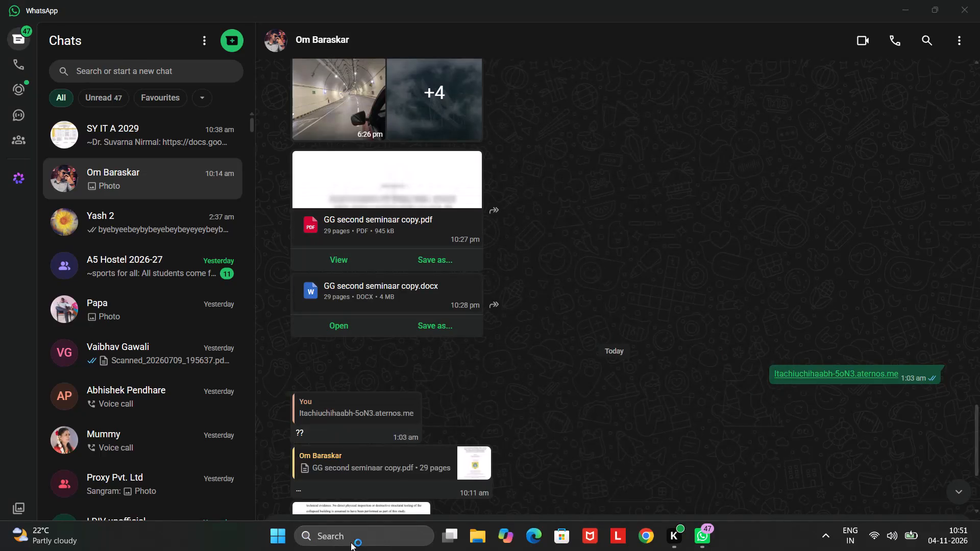
{"action": "double_click", "coordinate": [343, 320]}
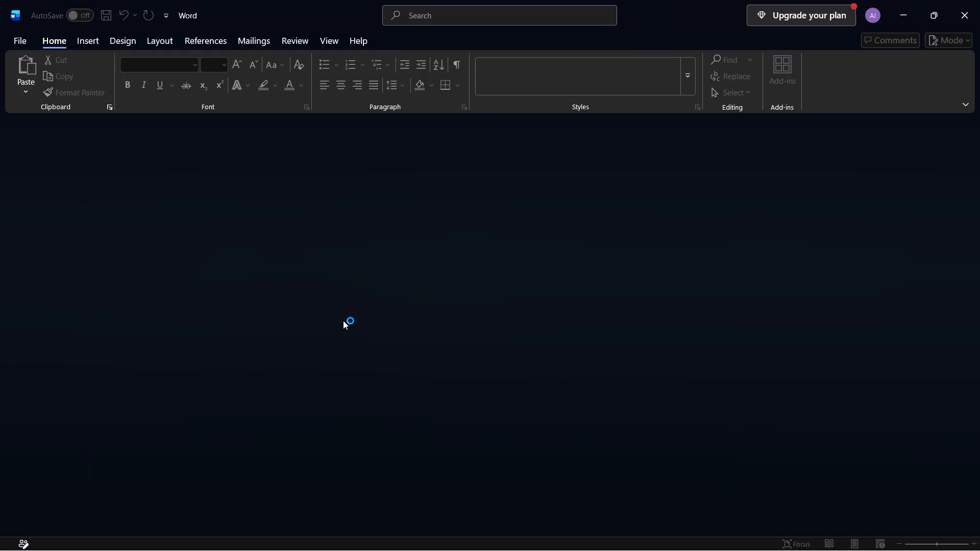
Look through the report's front matter, chapters and tables to review their content and formatting.
{"action": "scroll", "coordinate": [343, 320], "scroll_direction": "down", "scroll_amount": 1}
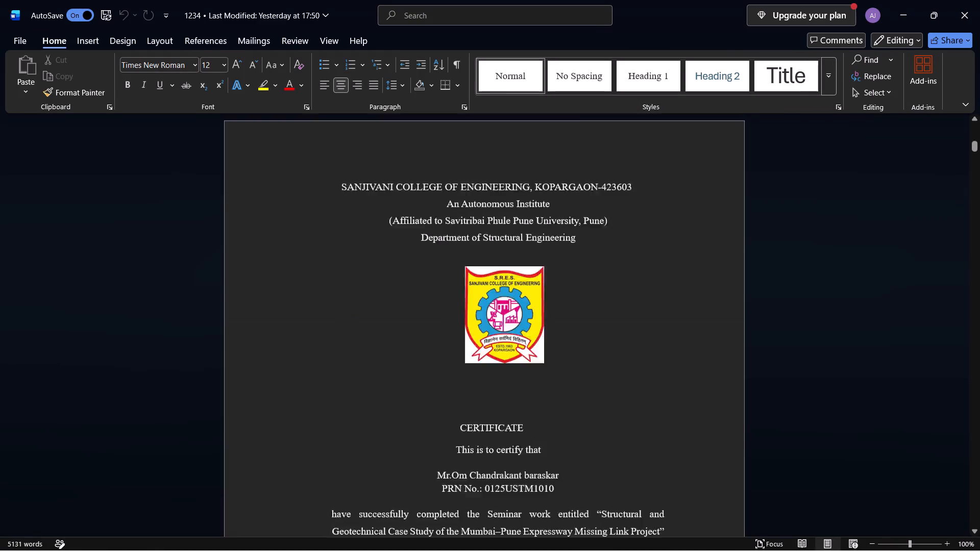
{"action": "scroll", "coordinate": [343, 320], "scroll_direction": "down", "scroll_amount": 8}
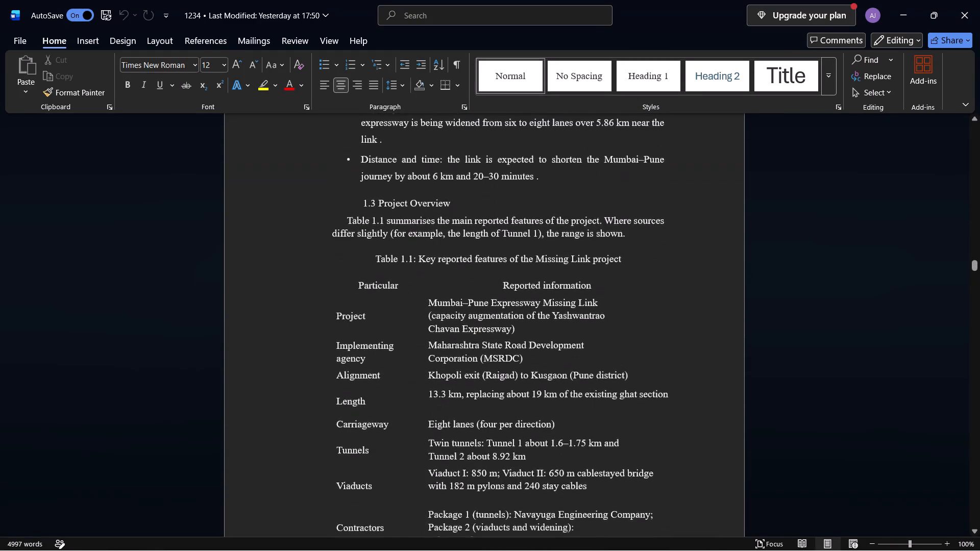
{"action": "scroll", "coordinate": [343, 320], "scroll_direction": "down", "scroll_amount": 4}
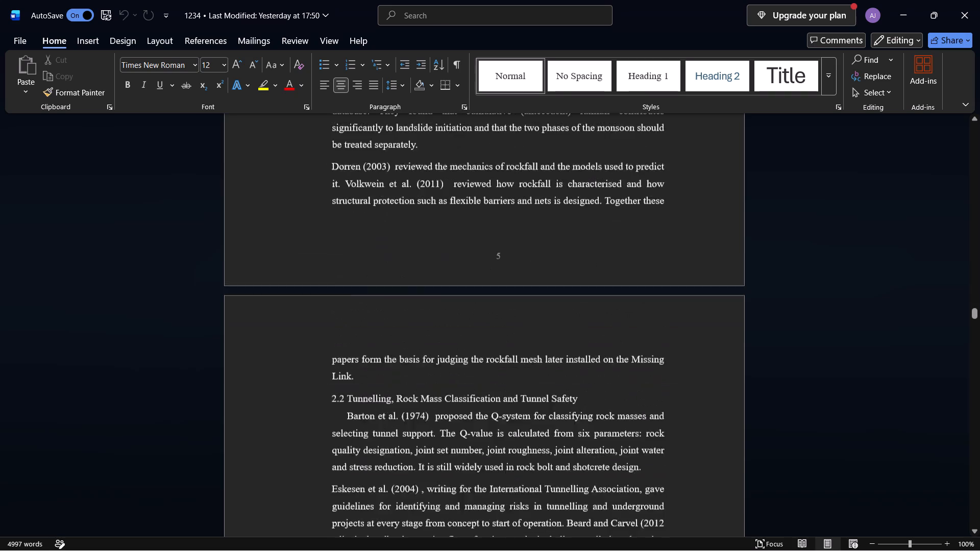
{"action": "scroll", "coordinate": [343, 320], "scroll_direction": "down", "scroll_amount": 3}
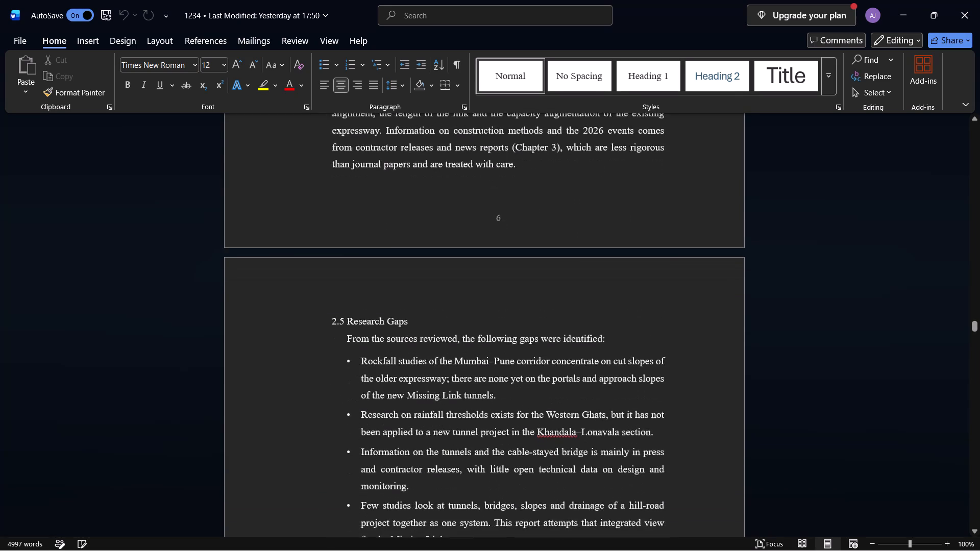
{"action": "scroll", "coordinate": [343, 320], "scroll_direction": "down", "scroll_amount": 3}
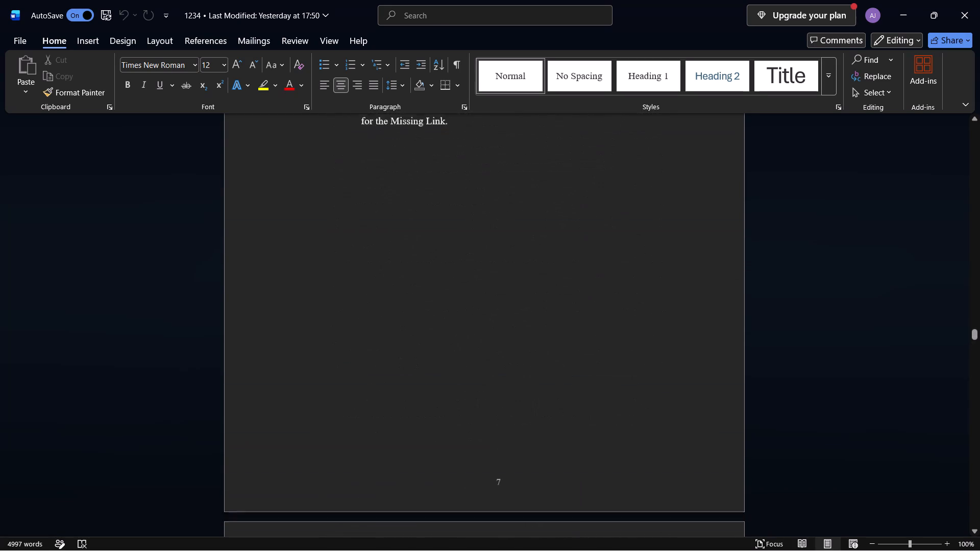
{"action": "scroll", "coordinate": [343, 320], "scroll_direction": "down", "scroll_amount": 1}
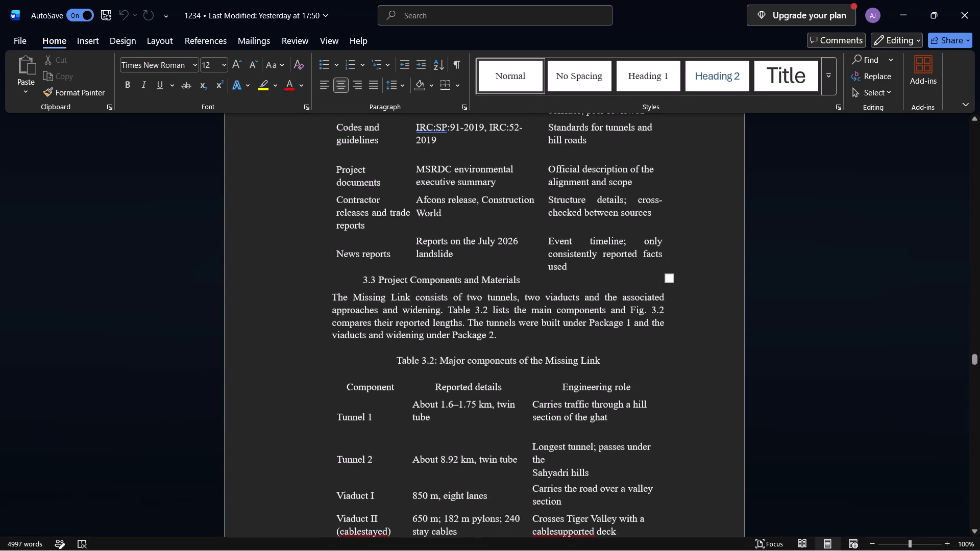
{"action": "scroll", "coordinate": [343, 320], "scroll_direction": "up", "scroll_amount": 3}
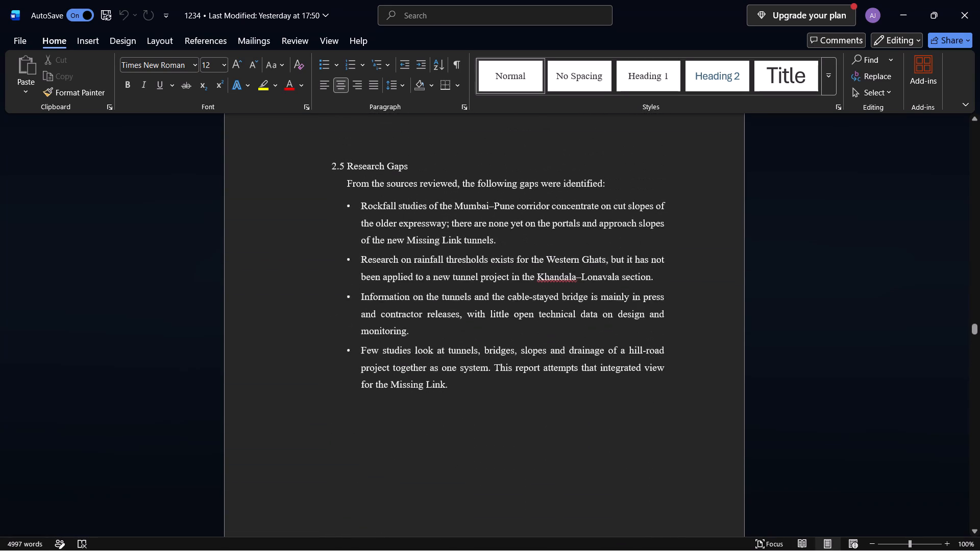
{"action": "scroll", "coordinate": [343, 320], "scroll_direction": "up", "scroll_amount": 2}
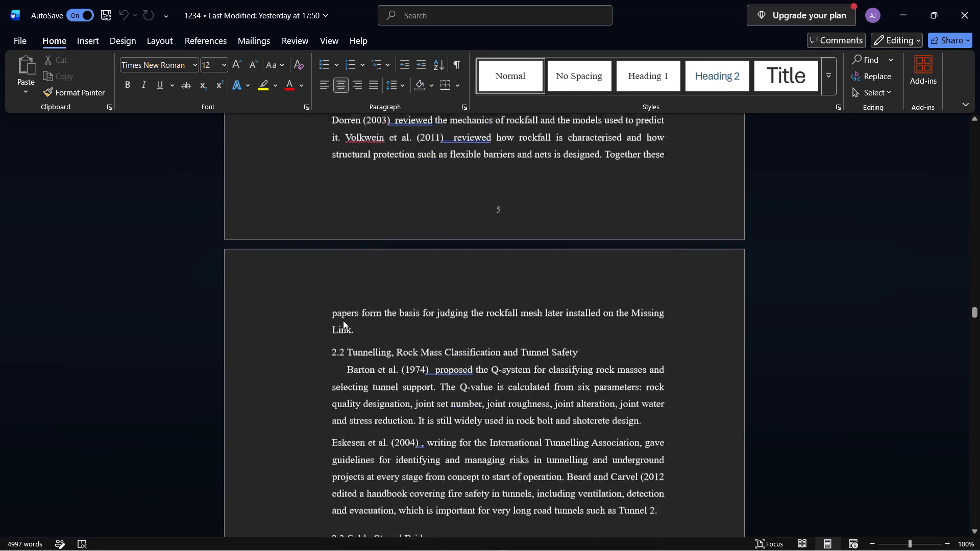
{"action": "scroll", "coordinate": [343, 320], "scroll_direction": "up", "scroll_amount": 4}
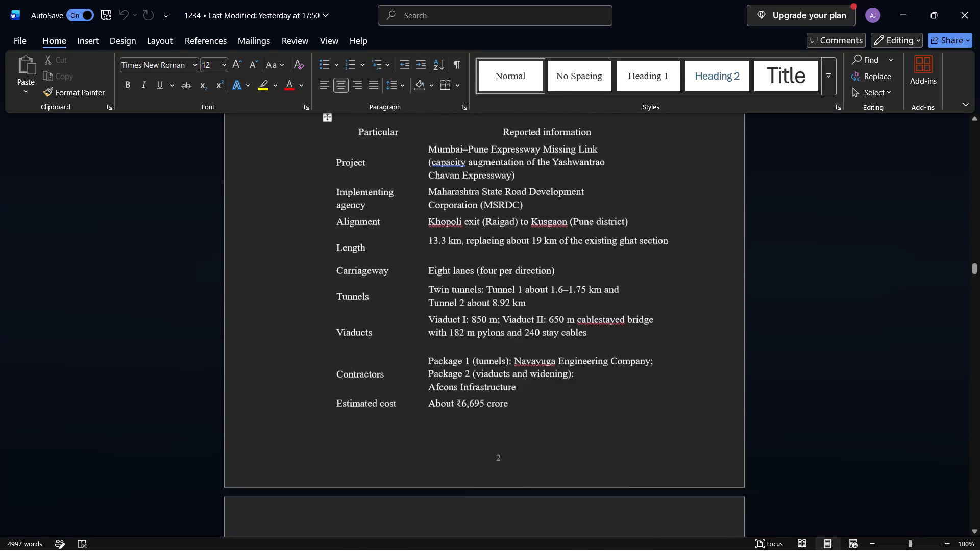
{"action": "scroll", "coordinate": [343, 320], "scroll_direction": "up", "scroll_amount": 1}
{"action": "scroll", "coordinate": [343, 320], "scroll_direction": "right", "scroll_amount": 1}
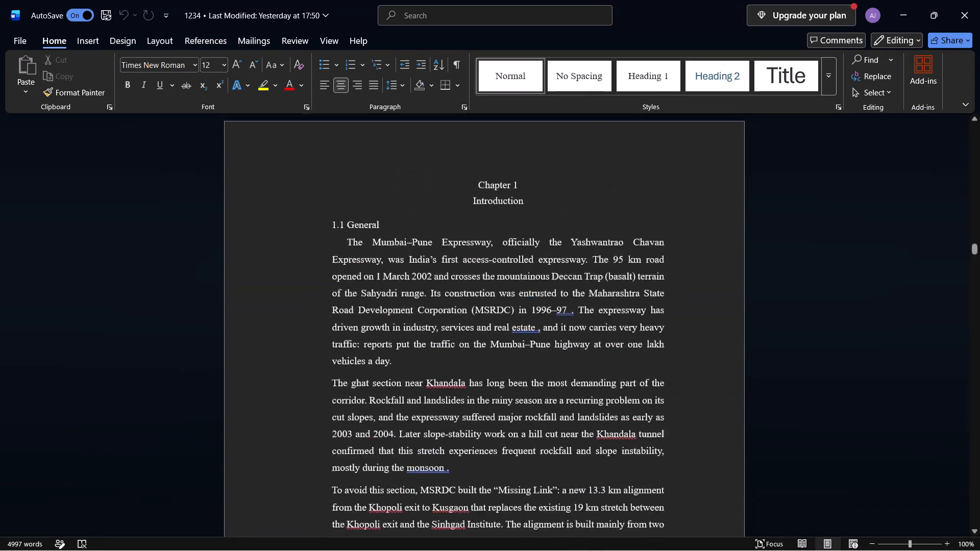
{"action": "scroll", "coordinate": [343, 320], "scroll_direction": "right", "scroll_amount": 2}
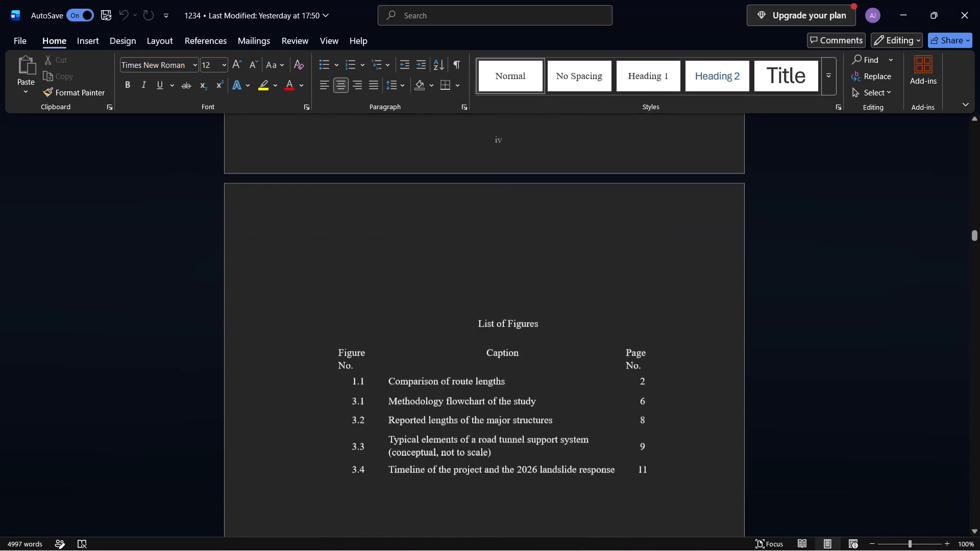
{"action": "scroll", "coordinate": [343, 320], "scroll_direction": "right", "scroll_amount": 1}
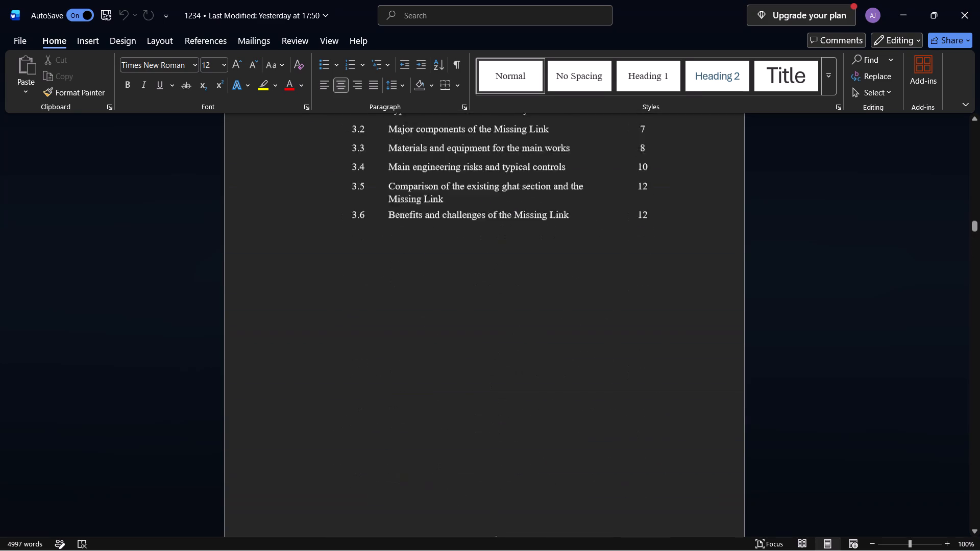
Apply All Borders to the whole of Table 1.1, Key reported features of the Missing Link project.
{"action": "scroll", "coordinate": [343, 320], "scroll_direction": "right", "scroll_amount": 1}
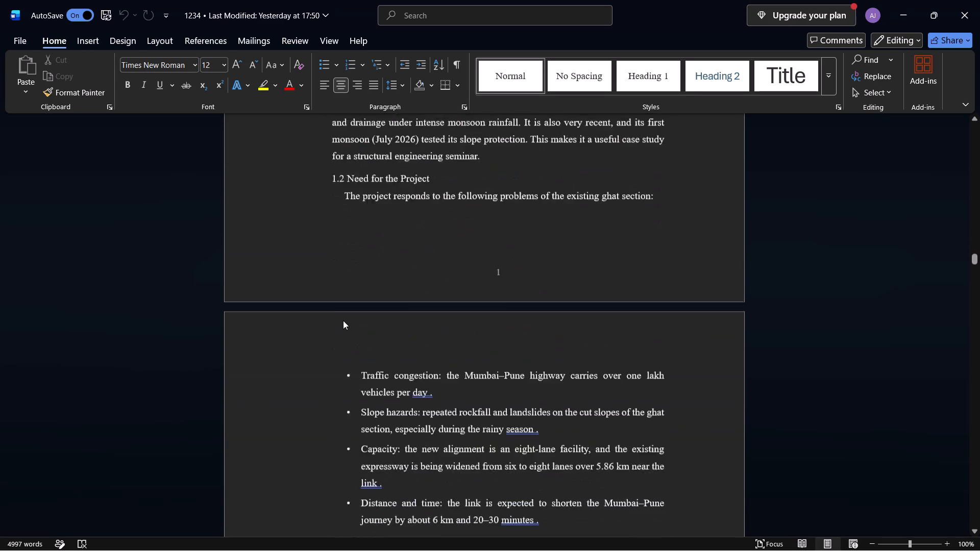
{"action": "scroll", "coordinate": [343, 320], "scroll_direction": "right", "scroll_amount": 1}
{"action": "scroll", "coordinate": [343, 320], "scroll_direction": "down", "scroll_amount": 1}
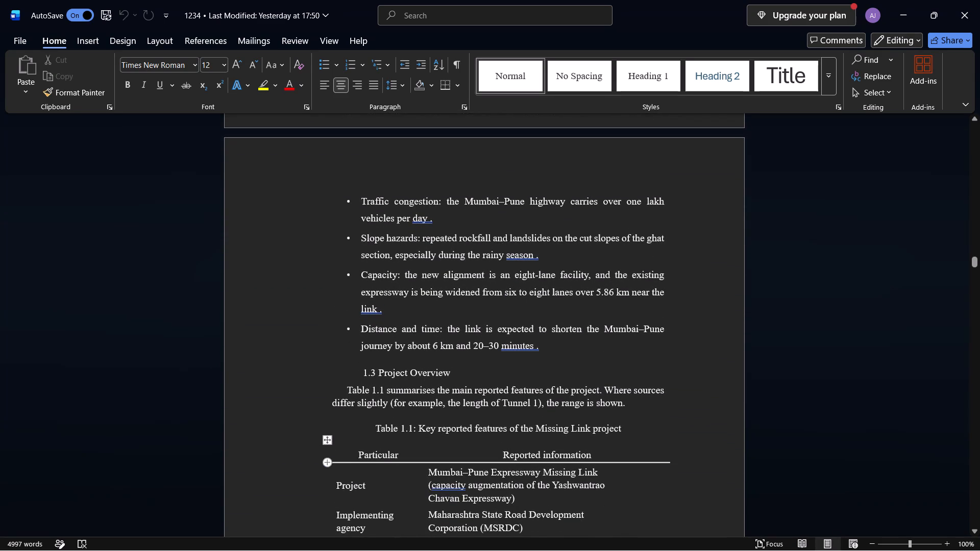
{"action": "left_click", "coordinate": [326, 438]}
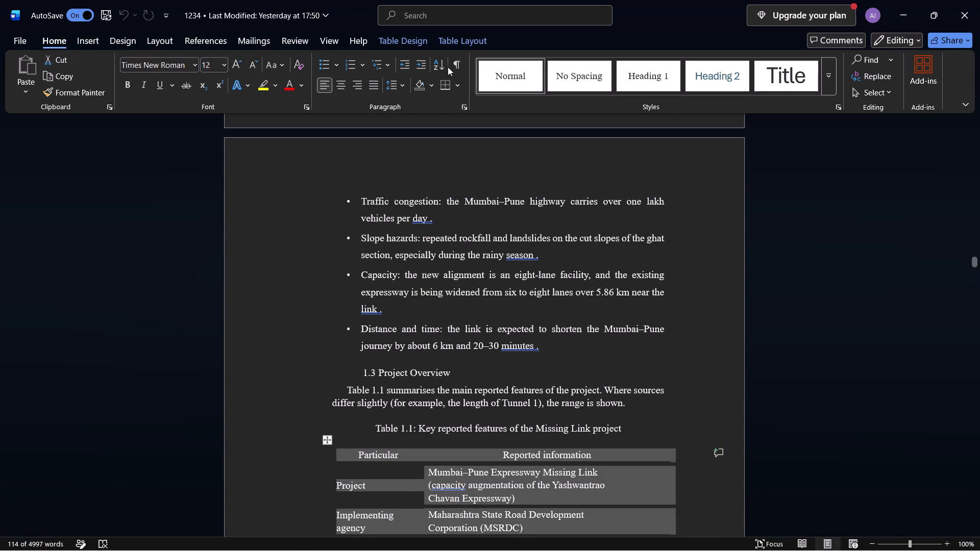
{"action": "left_click", "coordinate": [459, 82]}
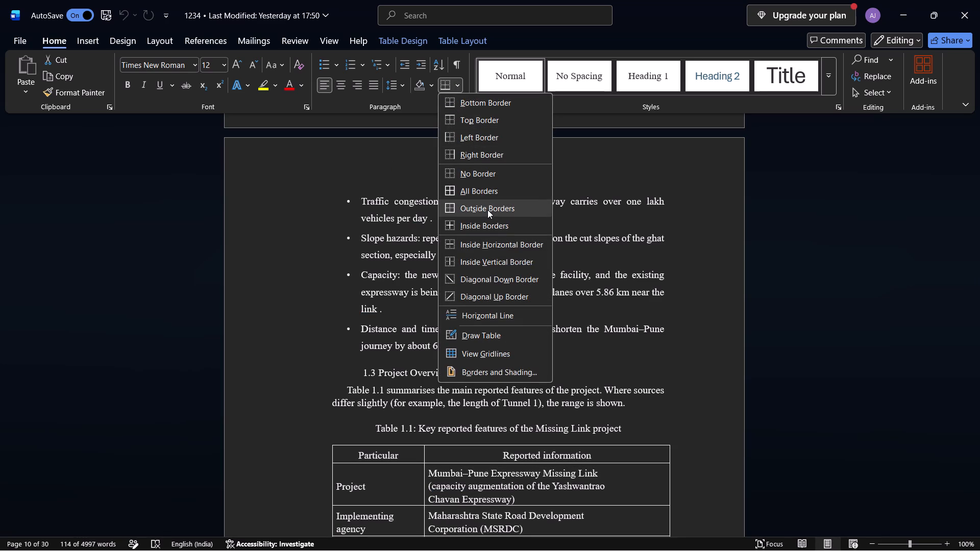
{"action": "left_click", "coordinate": [491, 193]}
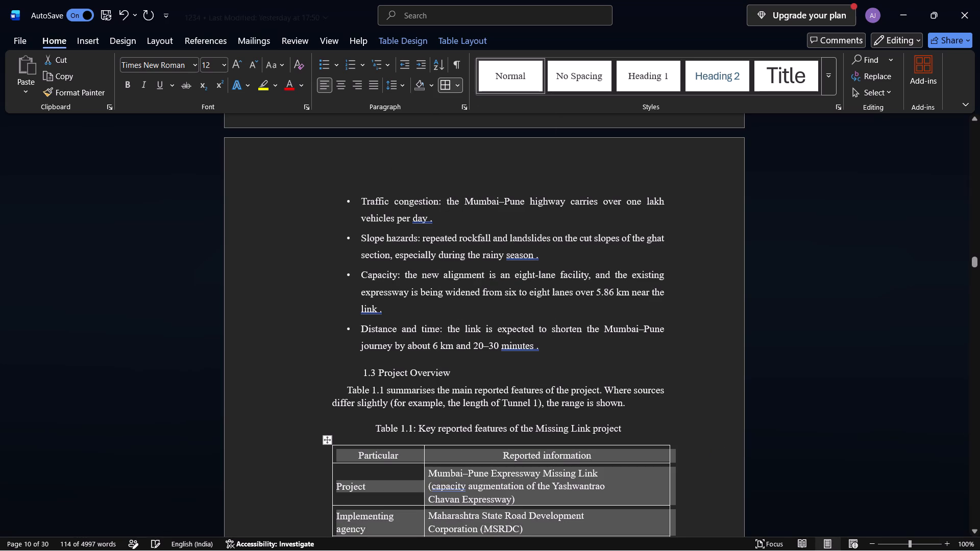
{"action": "left_click", "coordinate": [282, 365]}
Apply all borders to the whole of Table 3.1, Types of sources used in the study.
{"action": "scroll", "coordinate": [282, 365], "scroll_direction": "down", "scroll_amount": 1}
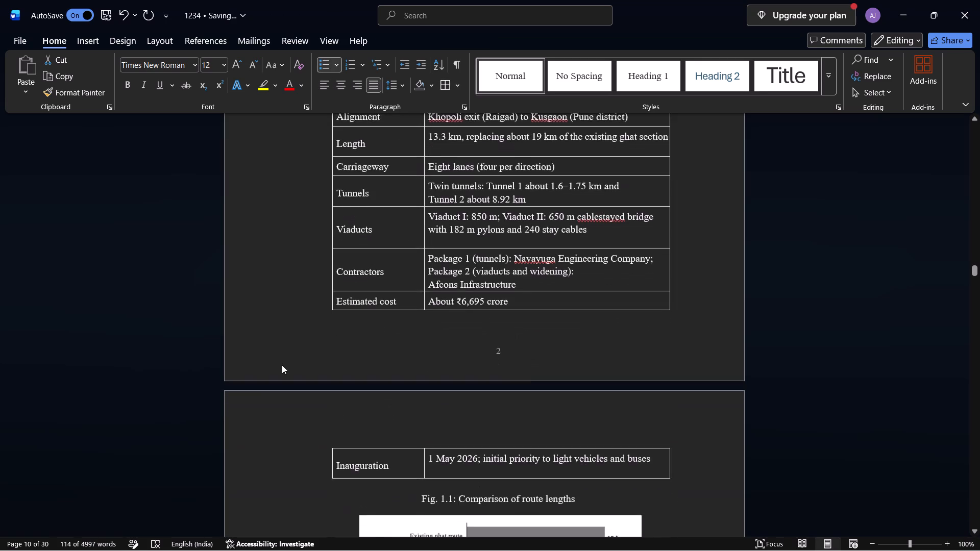
{"action": "scroll", "coordinate": [282, 365], "scroll_direction": "down", "scroll_amount": 3}
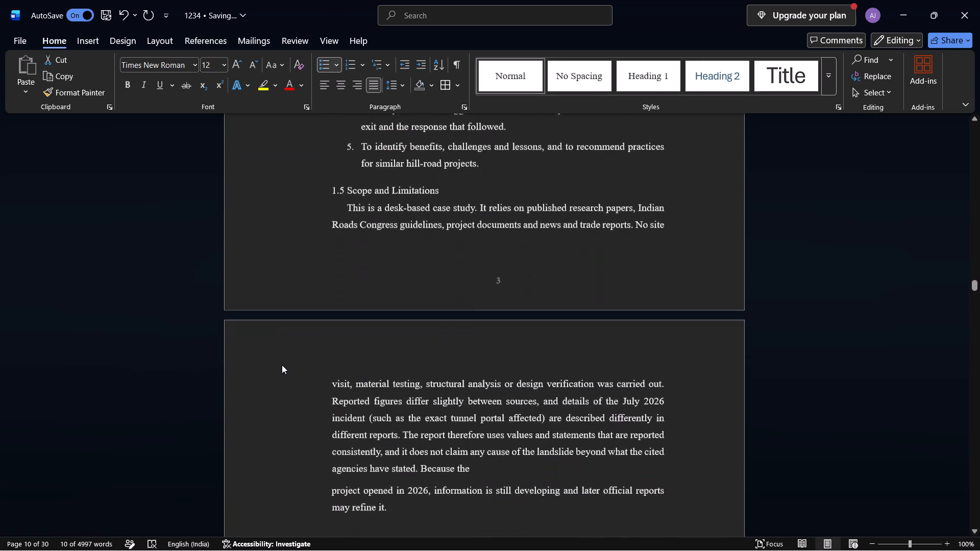
{"action": "scroll", "coordinate": [282, 365], "scroll_direction": "down", "scroll_amount": 3}
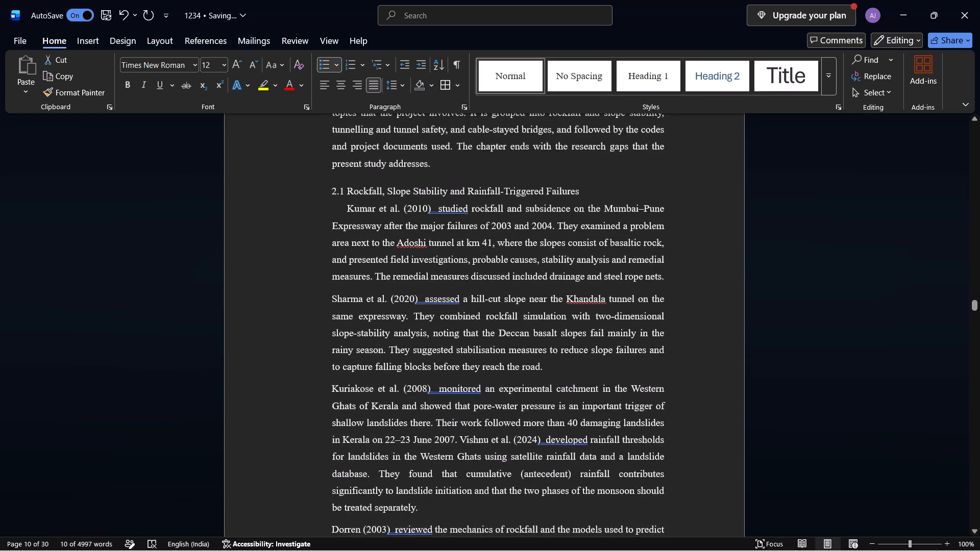
{"action": "scroll", "coordinate": [282, 359], "scroll_direction": "down", "scroll_amount": 3}
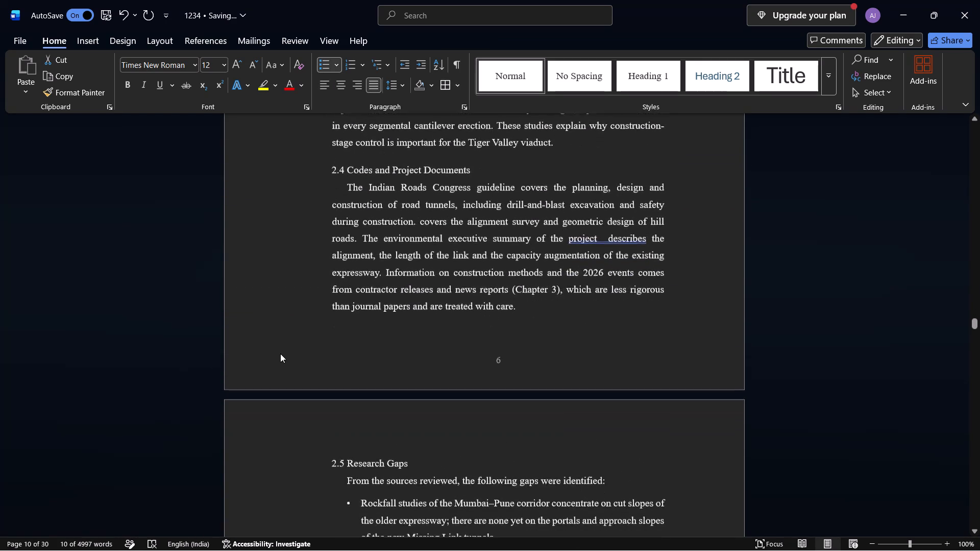
{"action": "scroll", "coordinate": [280, 354], "scroll_direction": "down", "scroll_amount": 4}
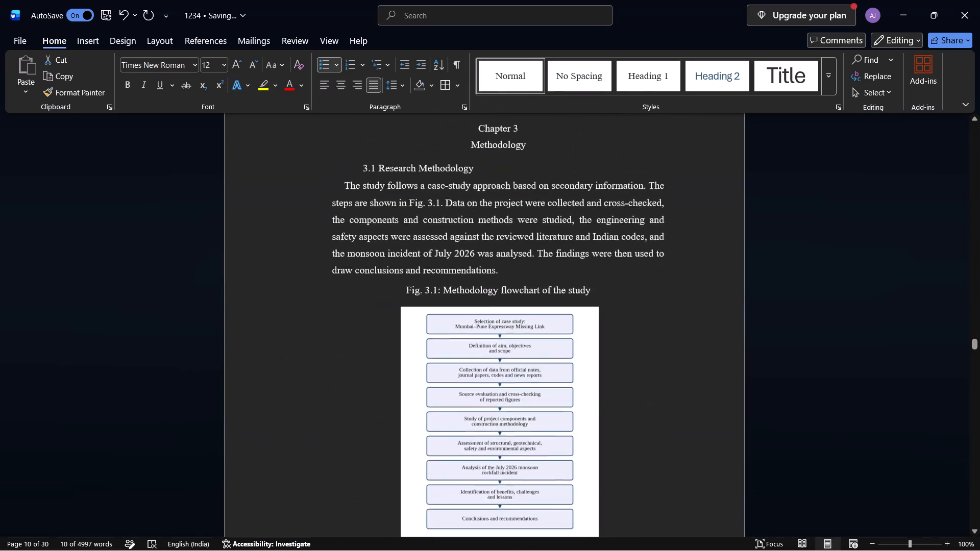
{"action": "scroll", "coordinate": [280, 354], "scroll_direction": "down", "scroll_amount": 3}
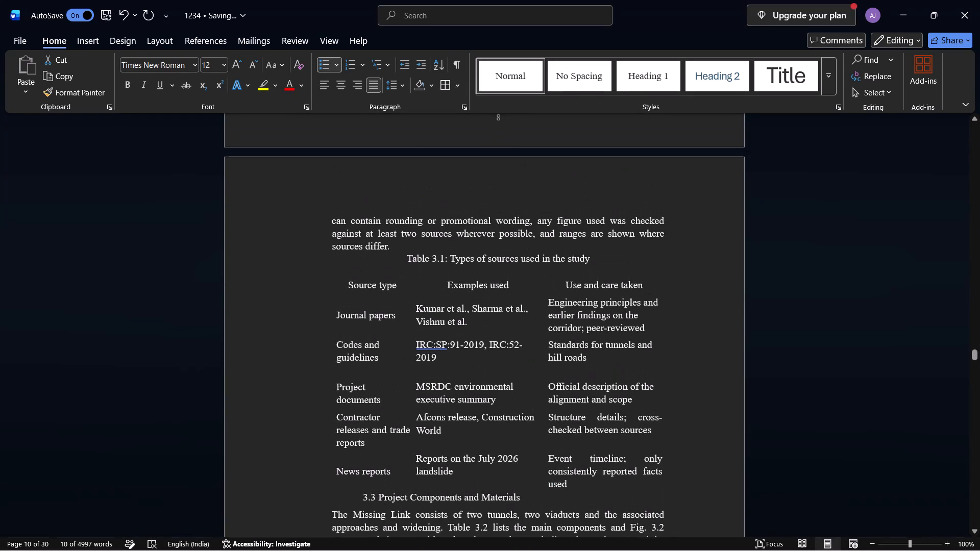
{"action": "left_click", "coordinate": [325, 270]}
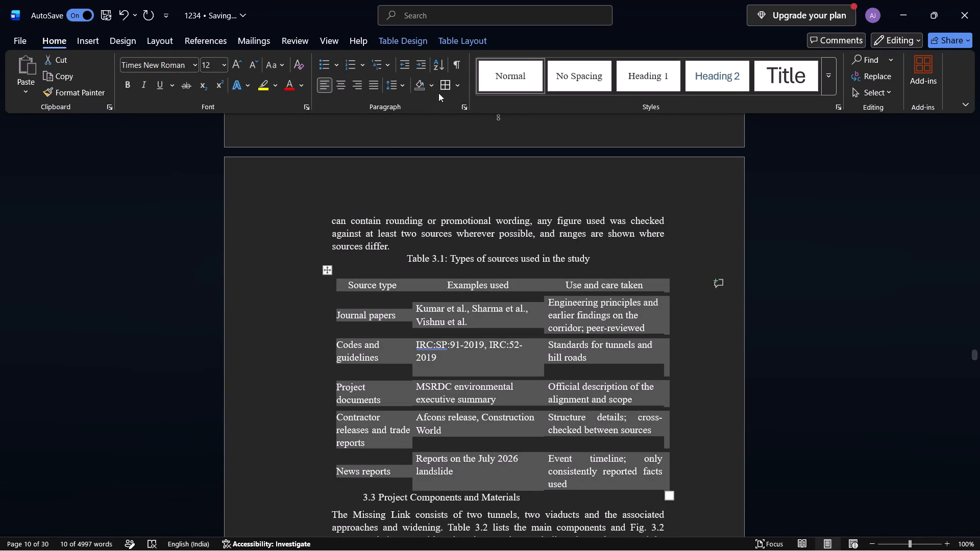
{"action": "left_click", "coordinate": [449, 82]}
Apply all borders to the whole of Table 3.2, Major components of the Missing Link.
{"action": "scroll", "coordinate": [407, 239], "scroll_direction": "down", "scroll_amount": 1}
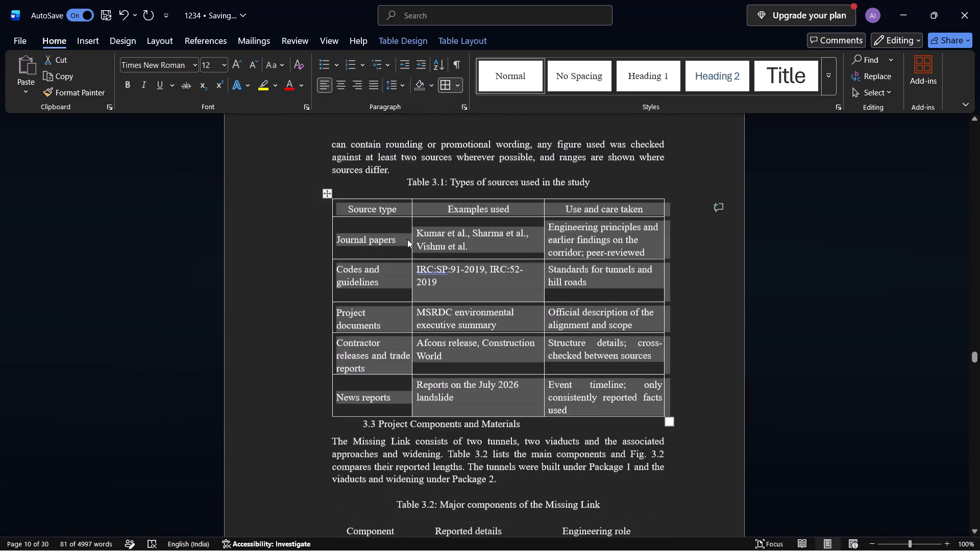
{"action": "scroll", "coordinate": [407, 239], "scroll_direction": "down", "scroll_amount": 1}
{"action": "left_click", "coordinate": [329, 318]}
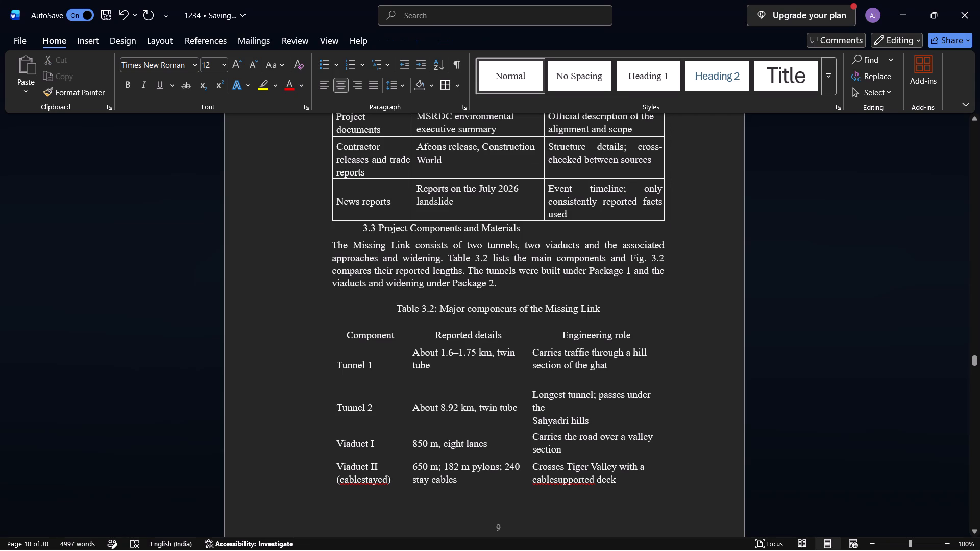
{"action": "left_click", "coordinate": [327, 319]}
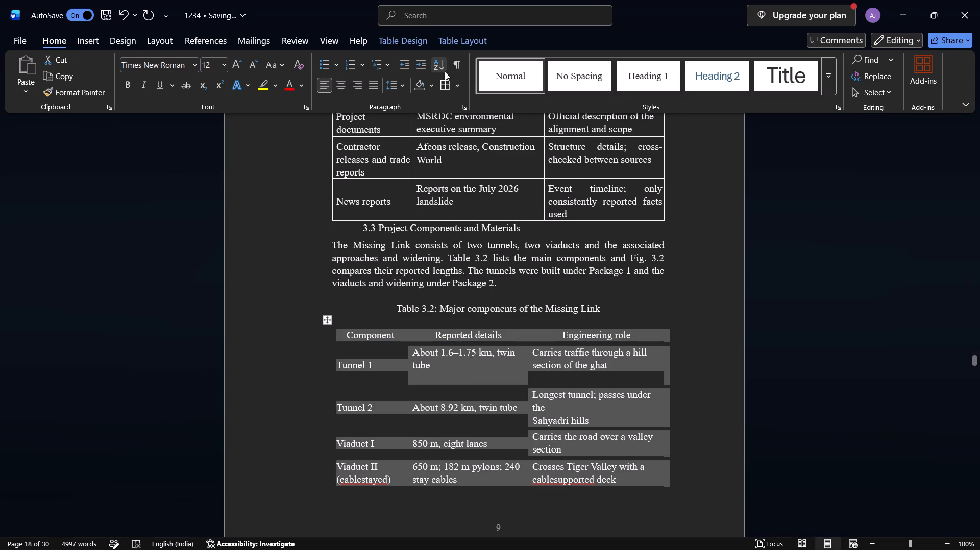
{"action": "left_click", "coordinate": [442, 82]}
Apply all borders to the whole of Table 3.3, Materials and equipment for the main works.
{"action": "scroll", "coordinate": [344, 282], "scroll_direction": "down", "scroll_amount": 1}
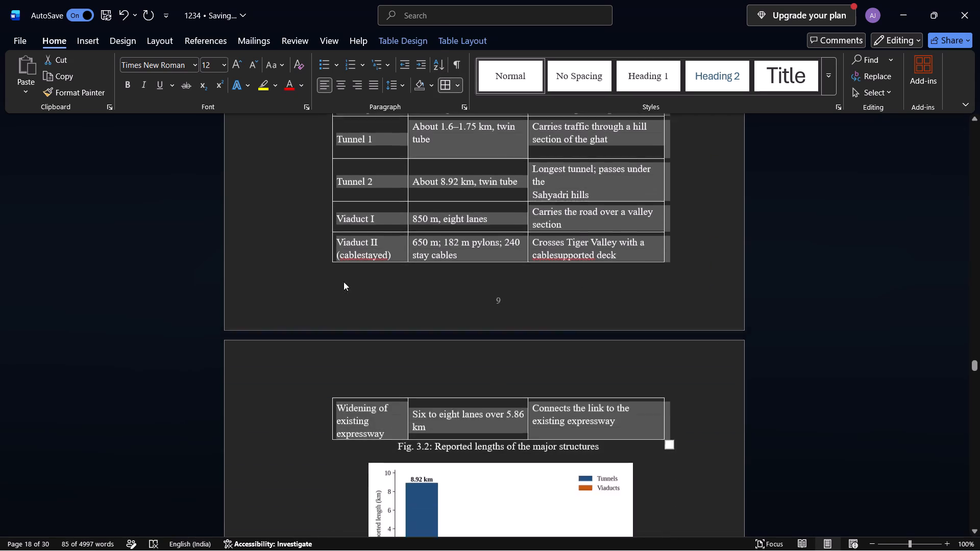
{"action": "scroll", "coordinate": [344, 282], "scroll_direction": "down", "scroll_amount": 2}
{"action": "scroll", "coordinate": [344, 282], "scroll_direction": "up", "scroll_amount": 1}
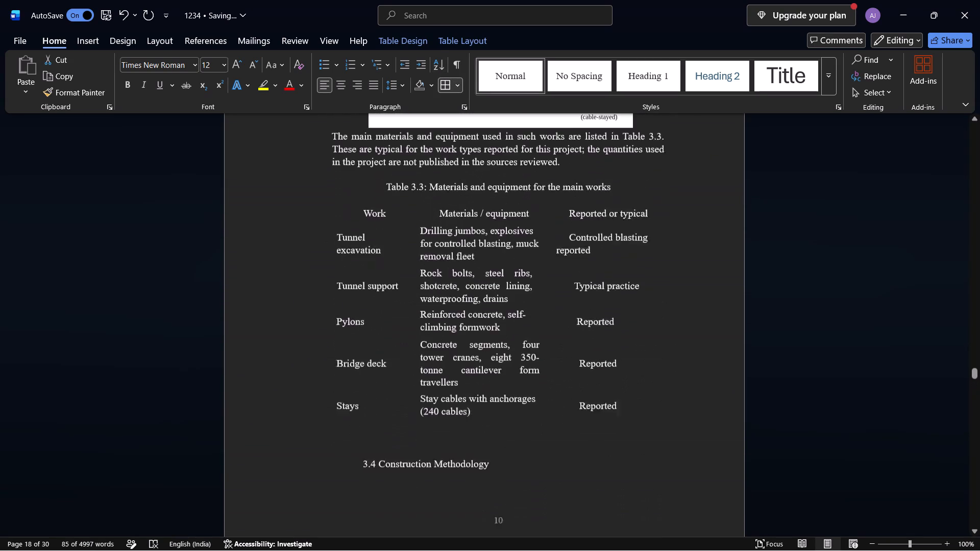
{"action": "scroll", "coordinate": [344, 282], "scroll_direction": "up", "scroll_amount": 1}
{"action": "left_click", "coordinate": [311, 260]}
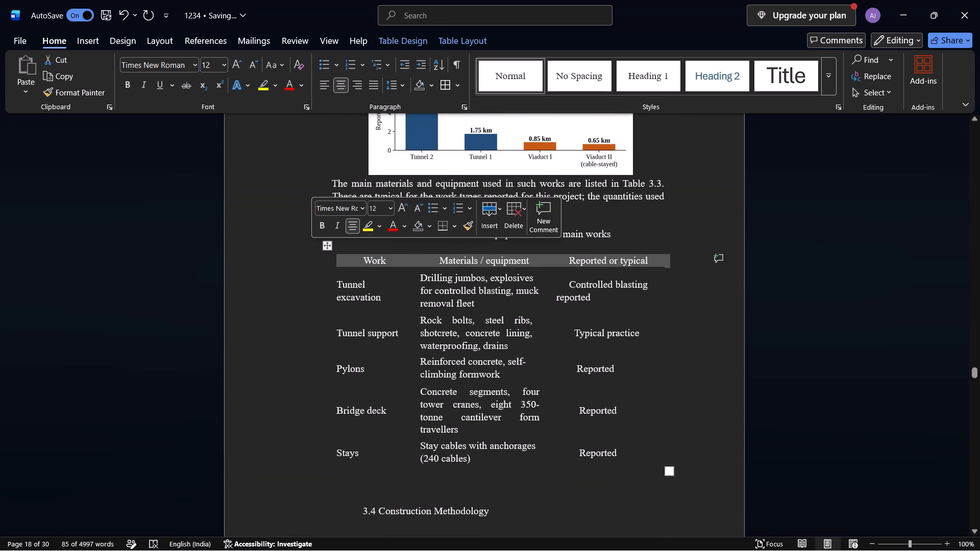
{"action": "left_click", "coordinate": [329, 248]}
{"action": "left_click", "coordinate": [449, 85]}
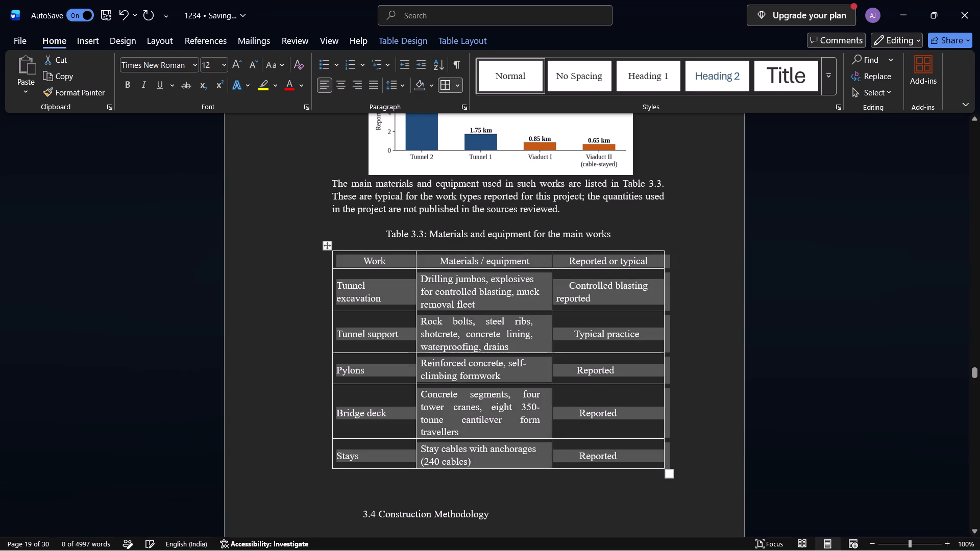
{"action": "left_click", "coordinate": [285, 318]}
Apply all borders to the whole of Table 3.4, Main engineering risks and typical controls, in section 3.6.
{"action": "scroll", "coordinate": [285, 316], "scroll_direction": "down", "scroll_amount": 3}
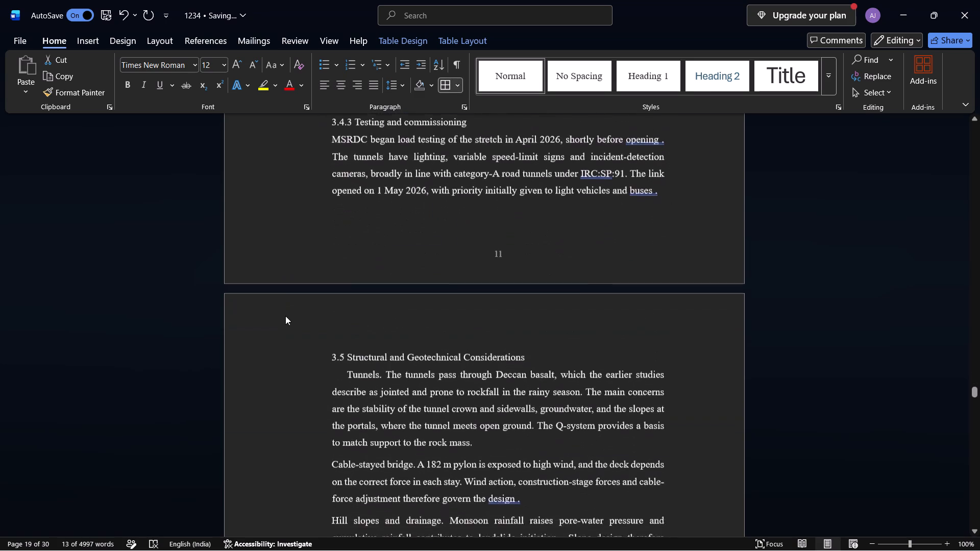
{"action": "scroll", "coordinate": [285, 316], "scroll_direction": "down", "scroll_amount": 1}
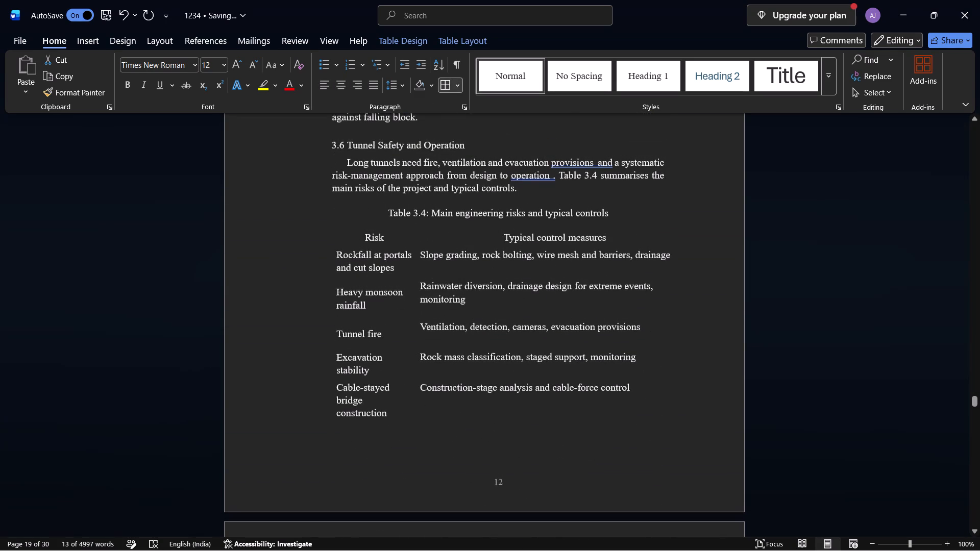
{"action": "left_click", "coordinate": [348, 224]}
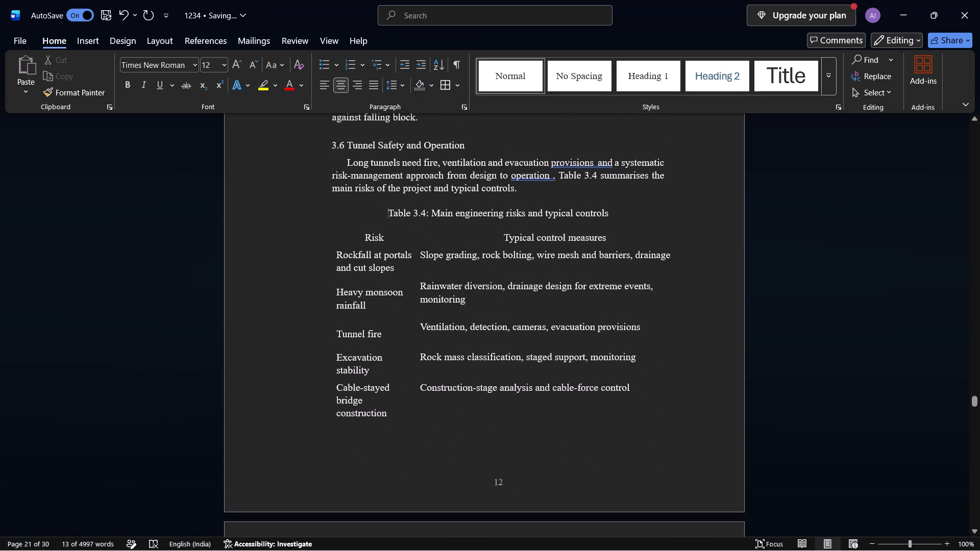
{"action": "left_click", "coordinate": [330, 225]}
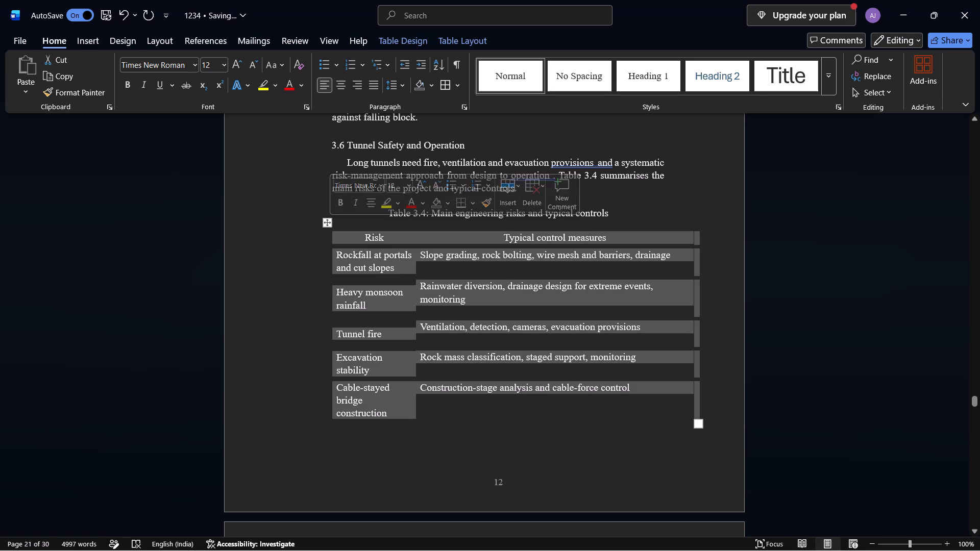
{"action": "left_click", "coordinate": [445, 90]}
Apply all borders to the whole of Table 3.5, Comparison of the existing ghat section and the Missing Link.
{"action": "scroll", "coordinate": [340, 240], "scroll_direction": "down", "scroll_amount": 1}
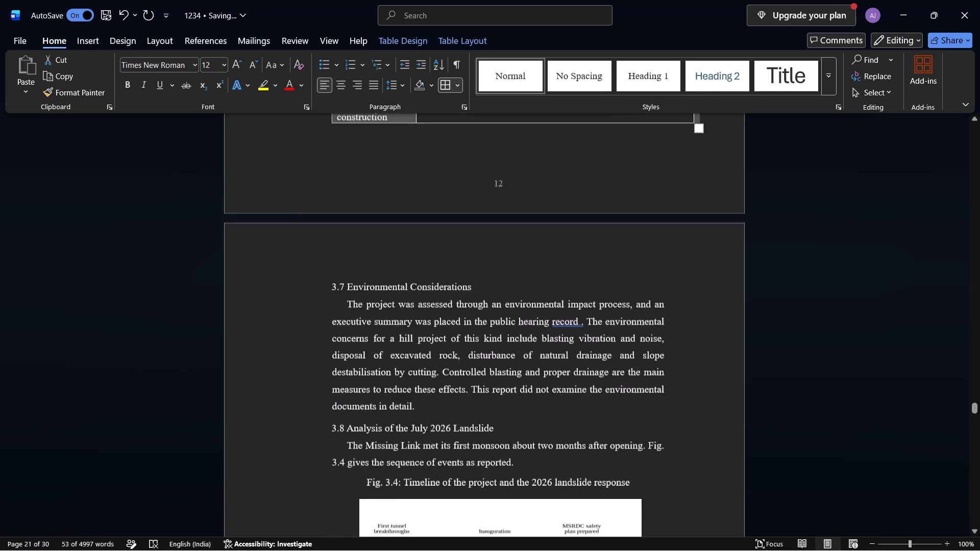
{"action": "scroll", "coordinate": [340, 240], "scroll_direction": "down", "scroll_amount": 4}
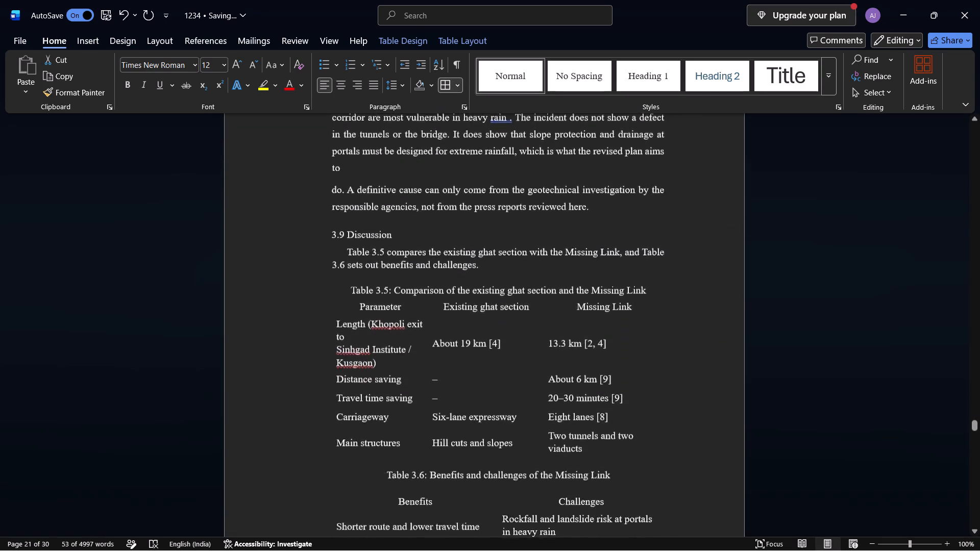
{"action": "left_click", "coordinate": [292, 268]}
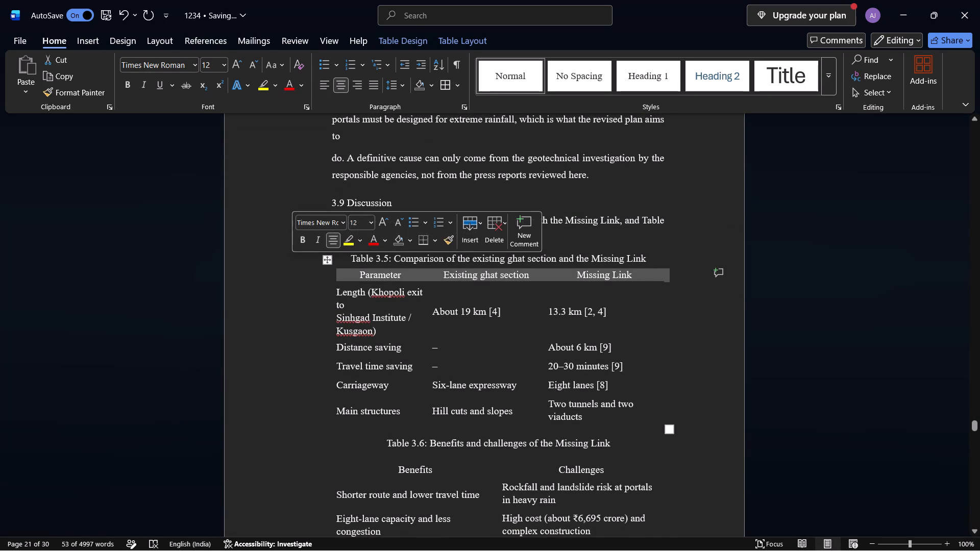
{"action": "left_click", "coordinate": [327, 263]}
{"action": "left_click", "coordinate": [442, 85]}
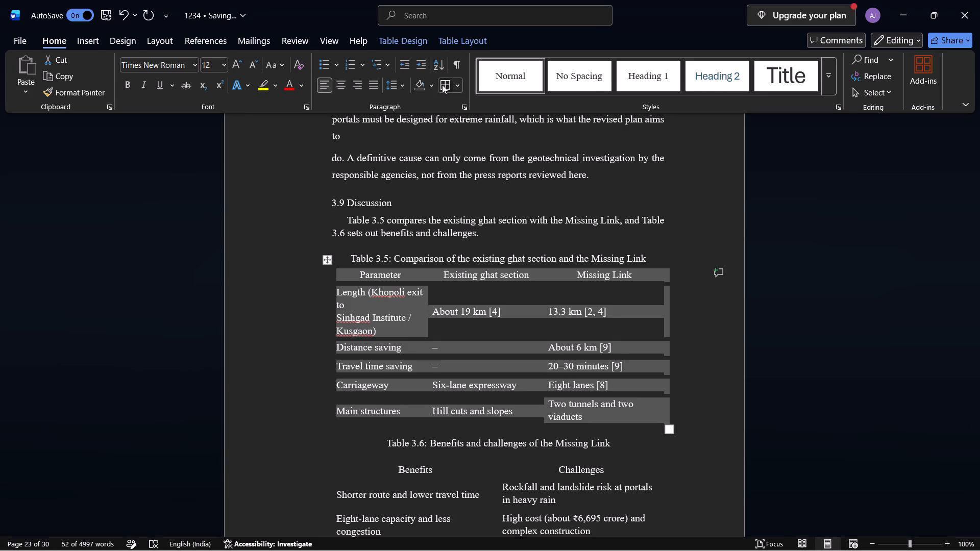
Apply all borders to the whole of Table 3.6, Benefits and challenges of the Missing Link, across both its pages.
{"action": "scroll", "coordinate": [286, 322], "scroll_direction": "down", "scroll_amount": 2}
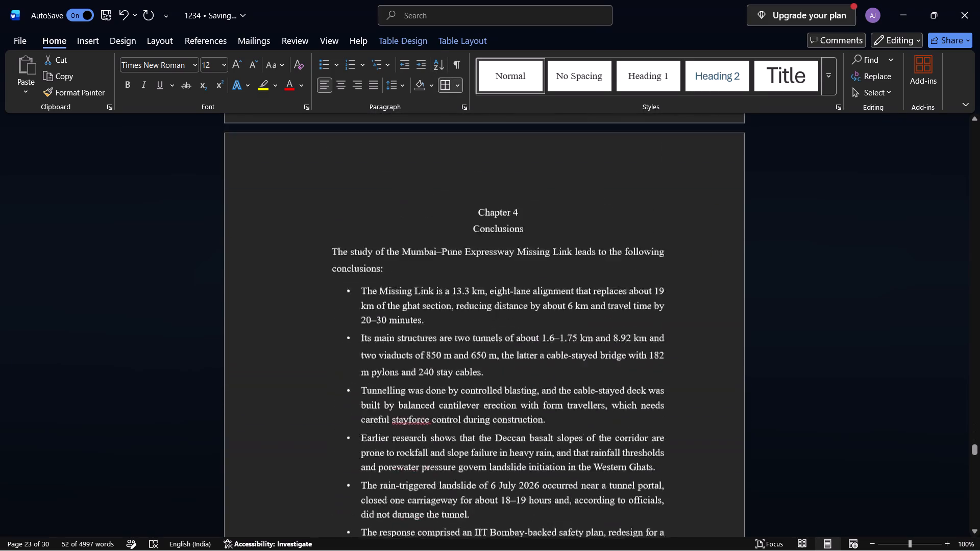
{"action": "scroll", "coordinate": [289, 330], "scroll_direction": "up", "scroll_amount": 3}
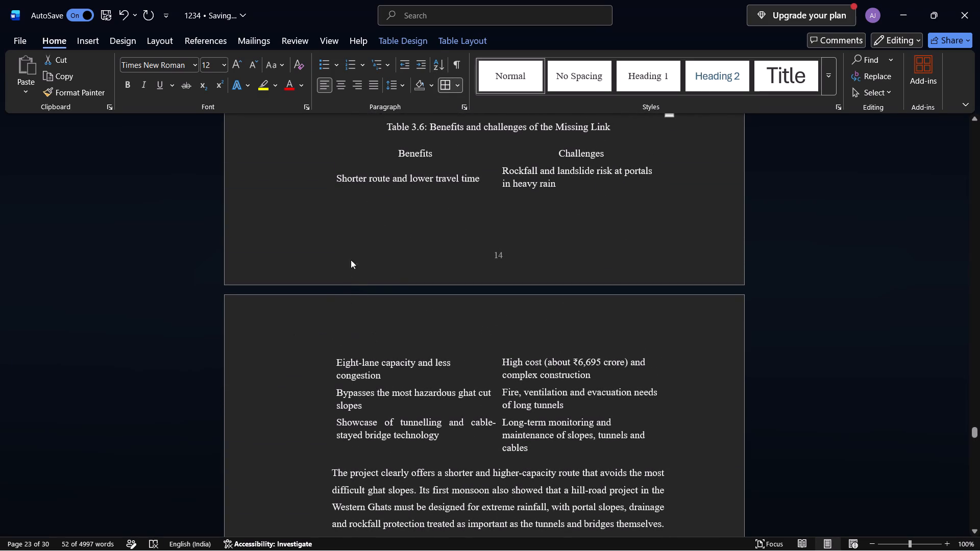
{"action": "left_click", "coordinate": [304, 189]}
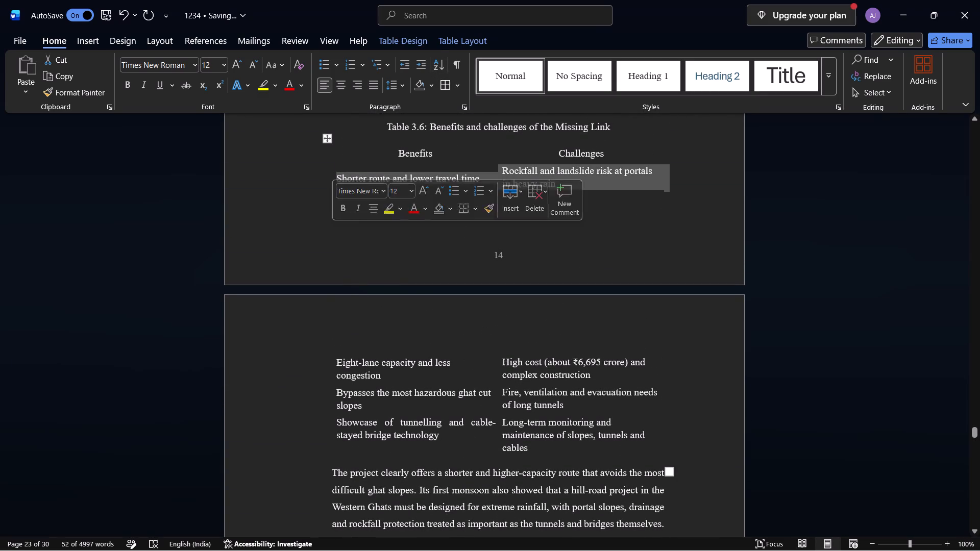
{"action": "left_click", "coordinate": [325, 144]}
{"action": "left_click", "coordinate": [329, 138]}
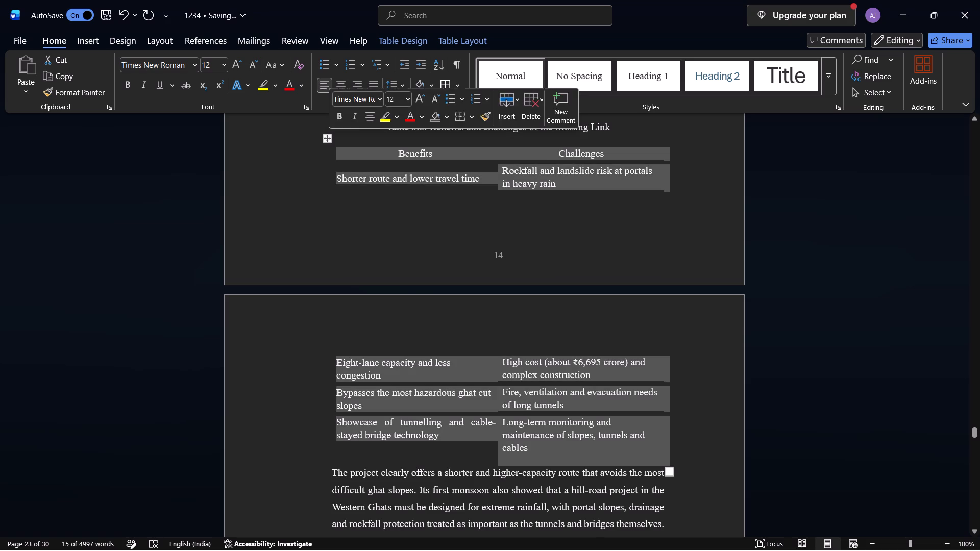
{"action": "left_click", "coordinate": [450, 85]}
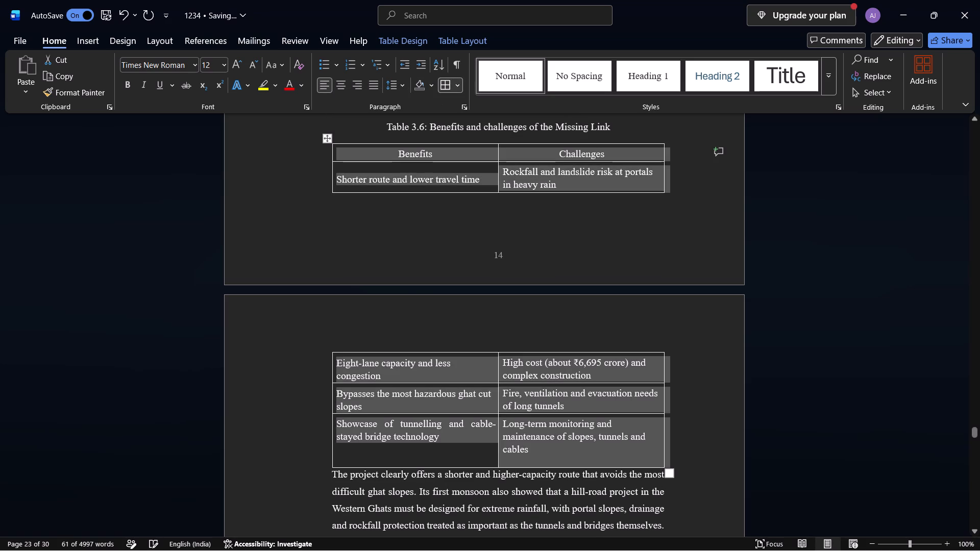
Check the rest of the report, from the Chapter 4 conclusions through the references to the end, for remaining unbordered tables.
{"action": "scroll", "coordinate": [400, 211], "scroll_direction": "down", "scroll_amount": 3}
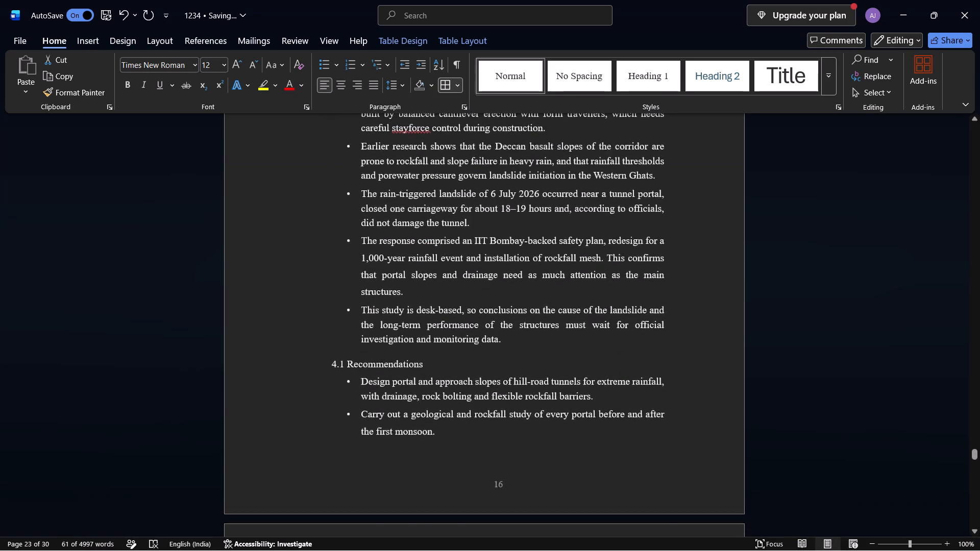
{"action": "scroll", "coordinate": [400, 211], "scroll_direction": "down", "scroll_amount": 5}
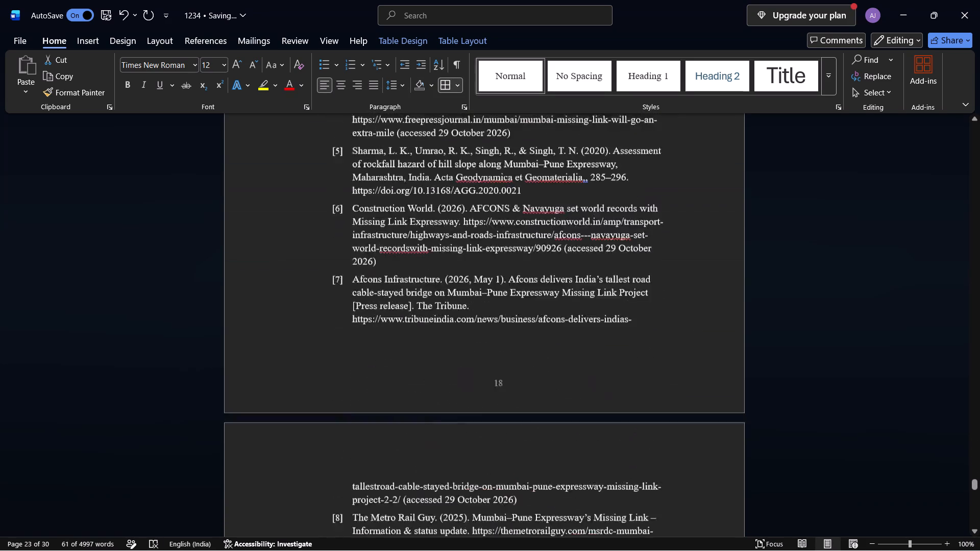
{"action": "scroll", "coordinate": [400, 211], "scroll_direction": "down", "scroll_amount": 4}
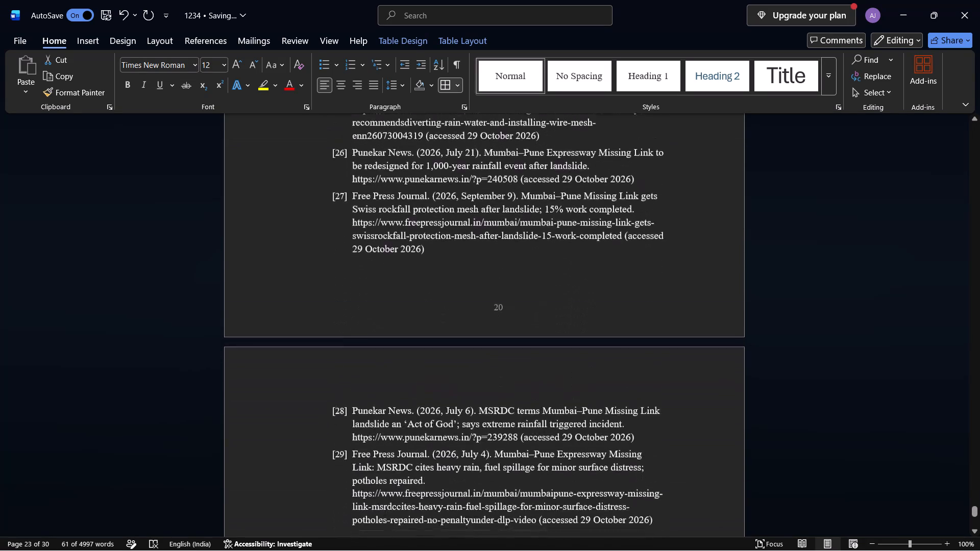
{"action": "scroll", "coordinate": [400, 211], "scroll_direction": "down", "scroll_amount": 1}
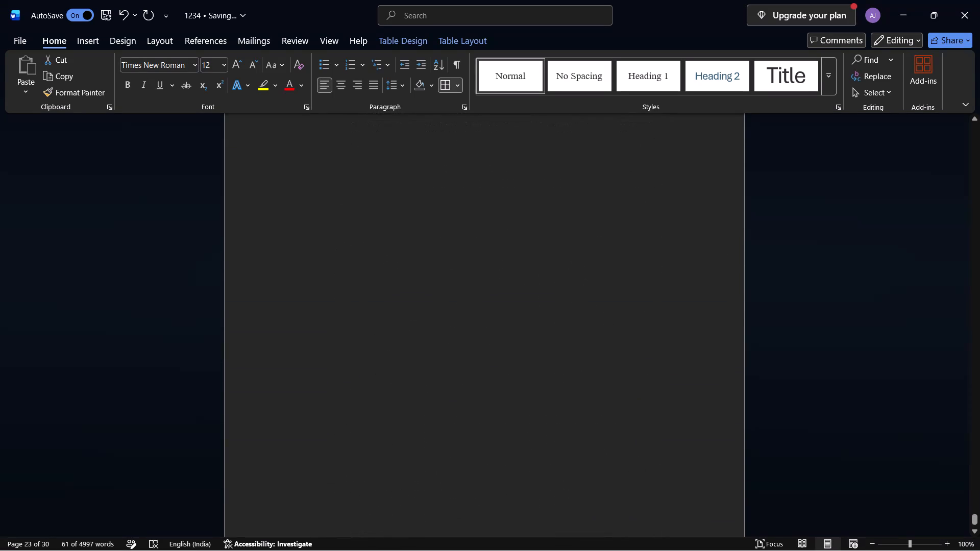
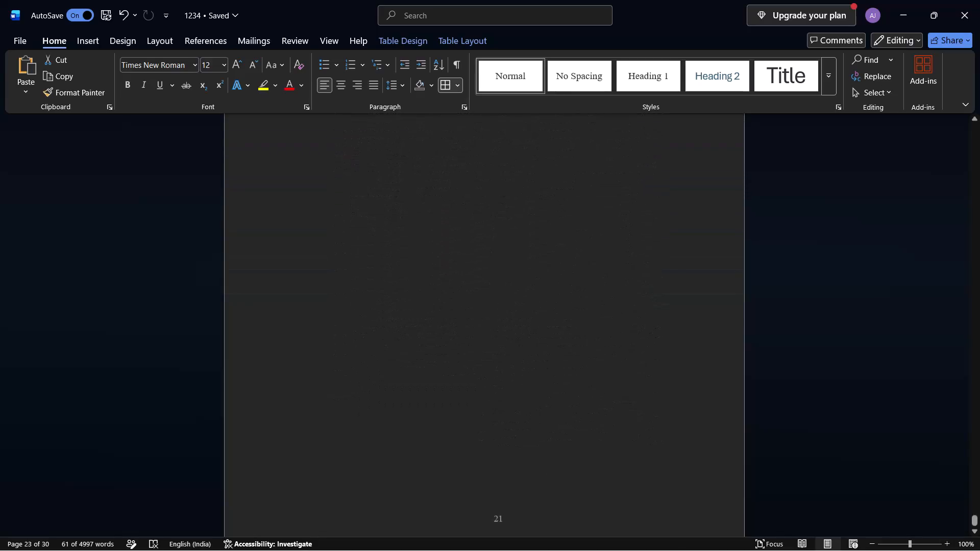
Place a centred insertion point in the blank space below the references, near the foot of the report's last page, above page number 21.
{"action": "scroll", "coordinate": [526, 322], "scroll_direction": "down", "scroll_amount": 1}
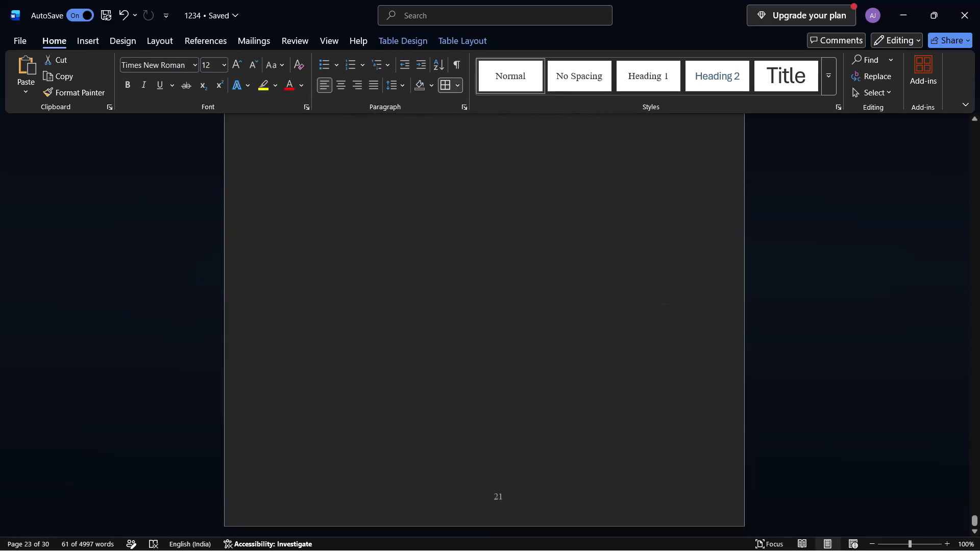
{"action": "scroll", "coordinate": [526, 322], "scroll_direction": "down", "scroll_amount": 1}
{"action": "left_click", "coordinate": [534, 493]}
{"action": "left_click", "coordinate": [511, 486]}
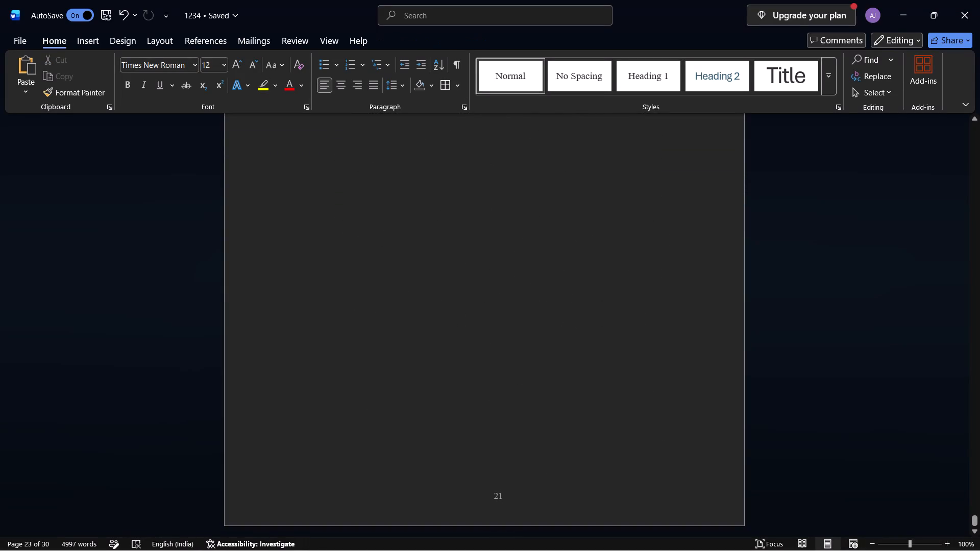
{"action": "triple_click", "coordinate": [507, 478]}
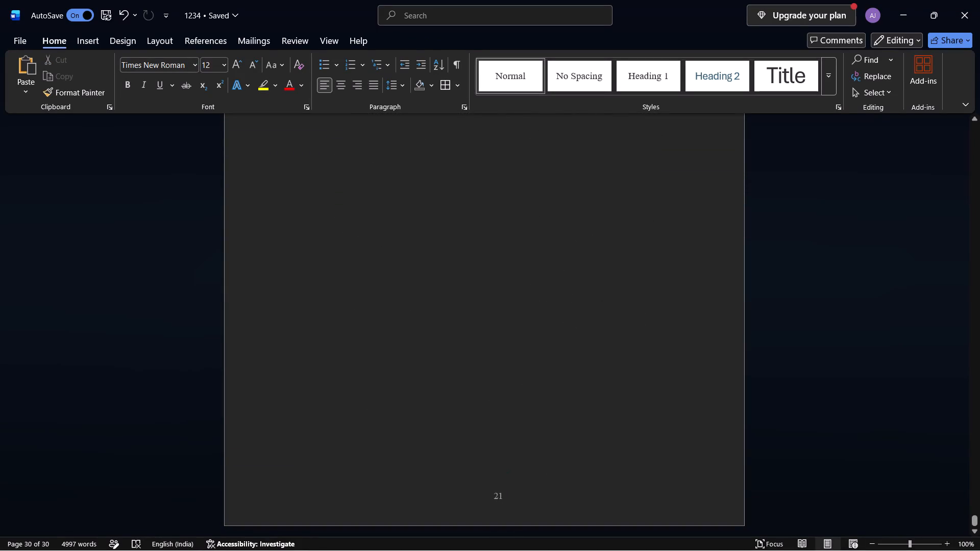
{"action": "double_click", "coordinate": [507, 478]}
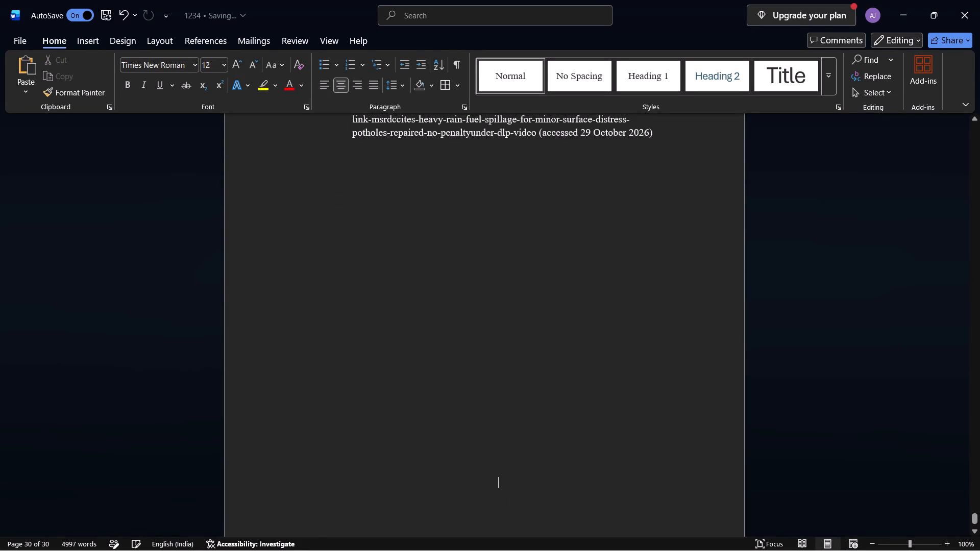
Add blank lines below the last reference until the insertion point sits at the start of a new page after page 21.
{"action": "key", "text": "Return"}
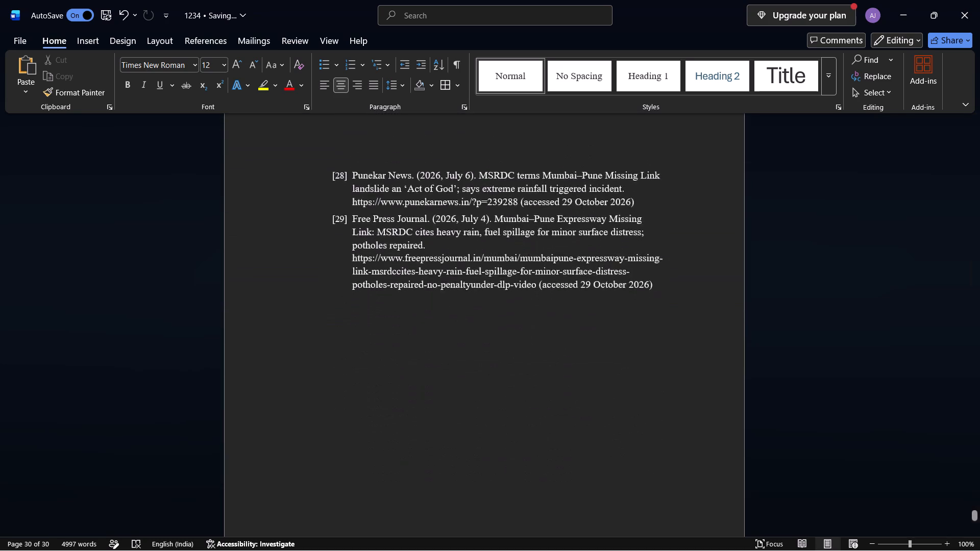
{"action": "key", "text": "Return"}
{"action": "key", "text": "Return"}
{"action": "key", "text": "Return"}
{"action": "key", "text": "Return"}
{"action": "scroll", "coordinate": [507, 478], "scroll_direction": "down", "scroll_amount": 1}
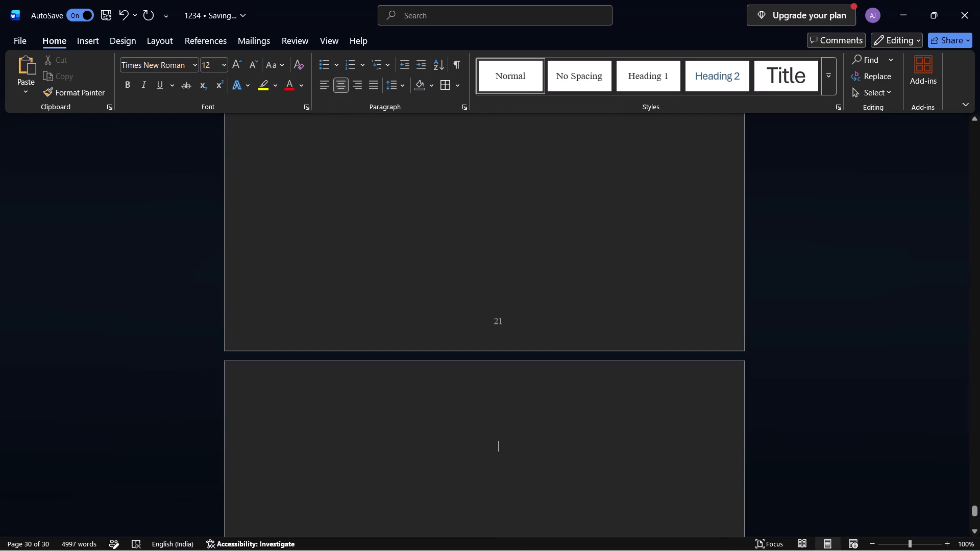
{"action": "key", "text": "BackSpace"}
{"action": "key", "text": "BackSpace"}
{"action": "key", "text": "Return"}
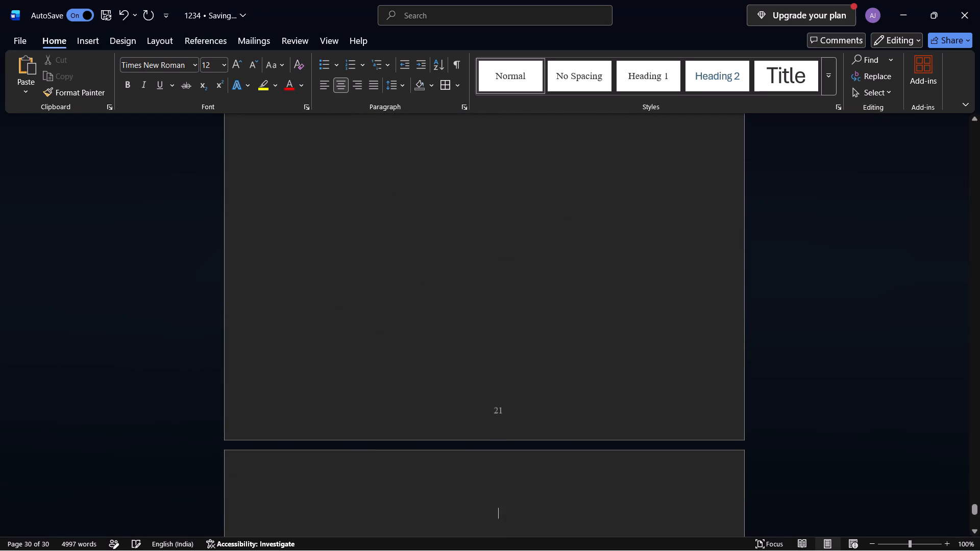
Paste the bold heading "Photo Gallery" into the header area of the new last page and centre it.
{"action": "double_click", "coordinate": [488, 471]}
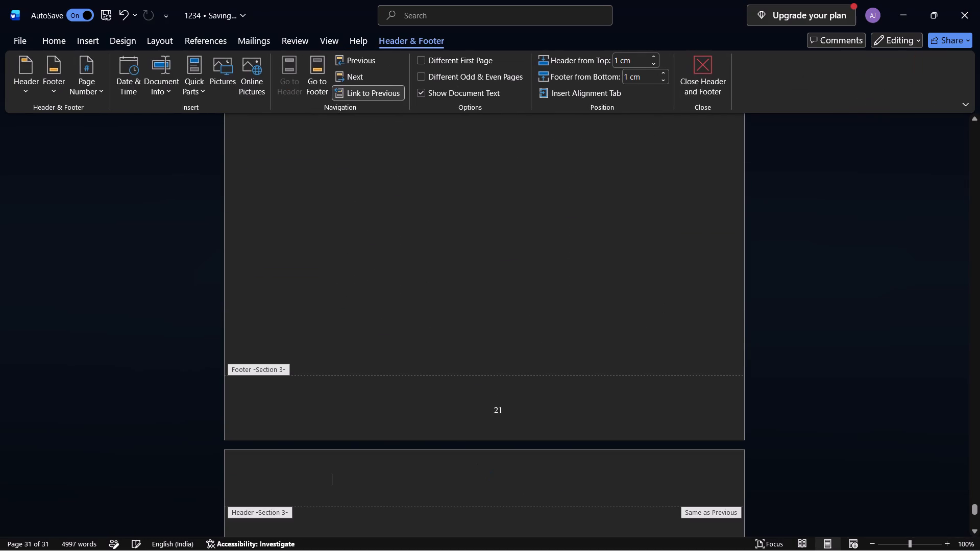
{"action": "key", "text": "ctrl+v"}
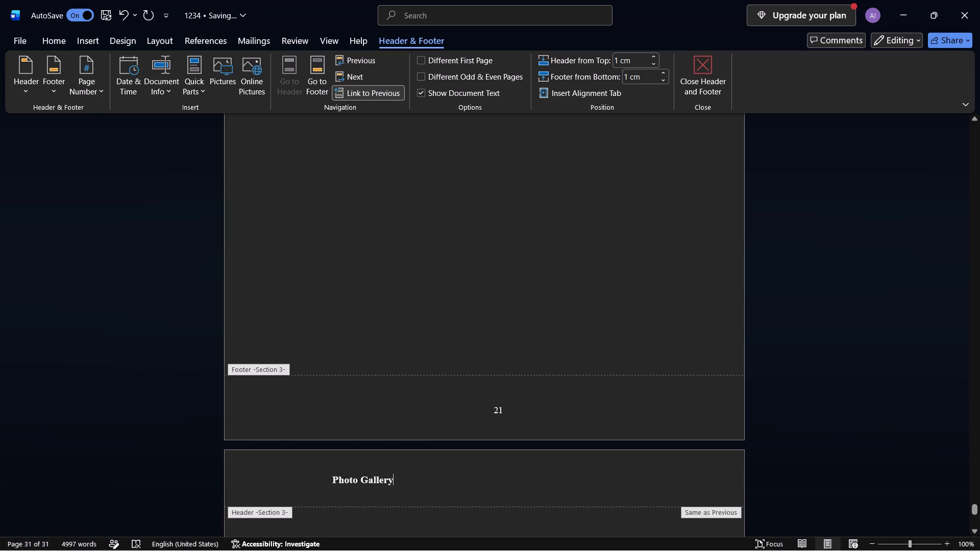
{"action": "key", "text": "ctrl+a"}
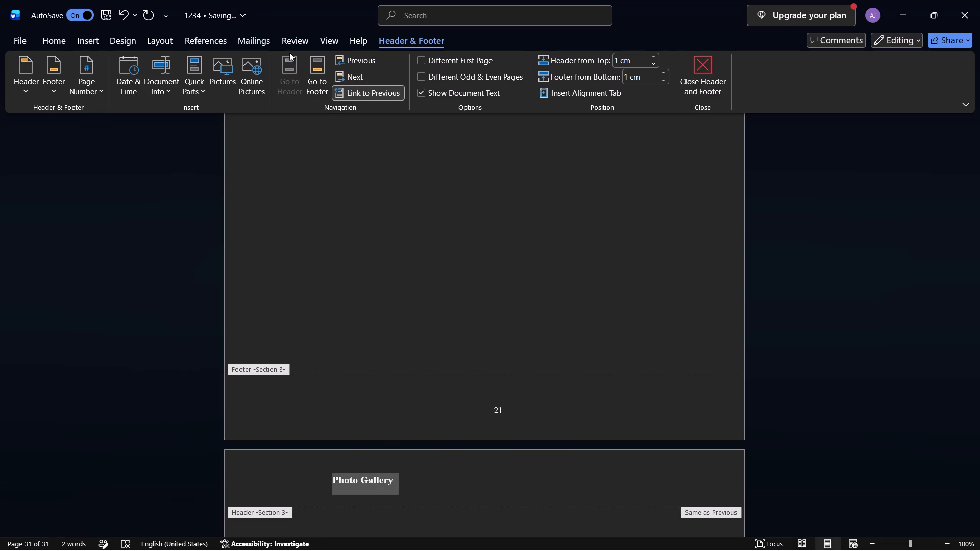
{"action": "left_click", "coordinate": [61, 40]}
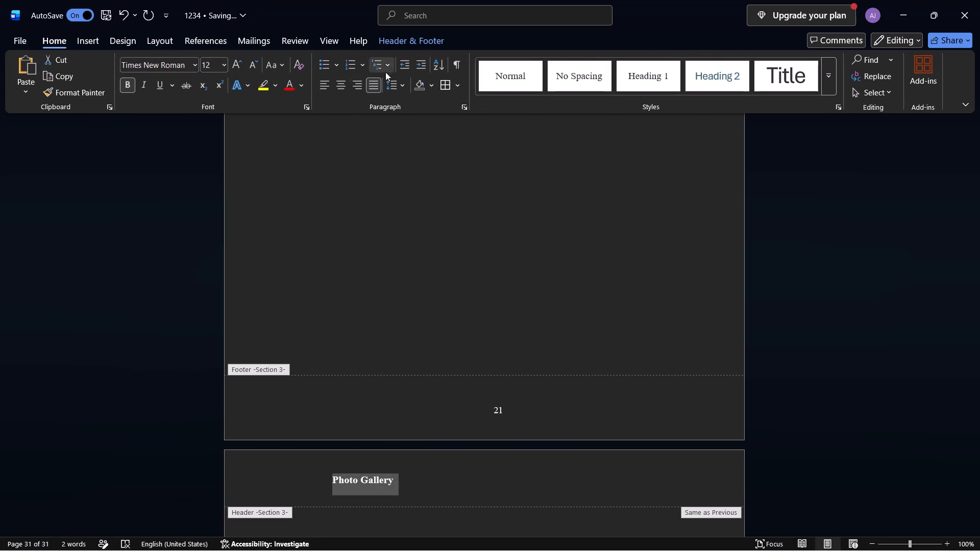
{"action": "left_click", "coordinate": [346, 89]}
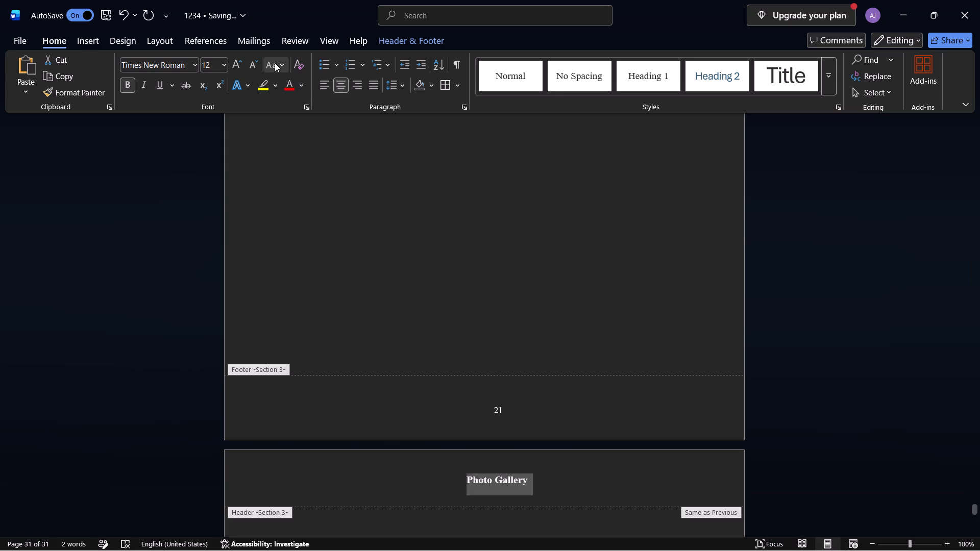
{"action": "left_click", "coordinate": [310, 211]}
{"action": "scroll", "coordinate": [310, 211], "scroll_direction": "down", "scroll_amount": 3}
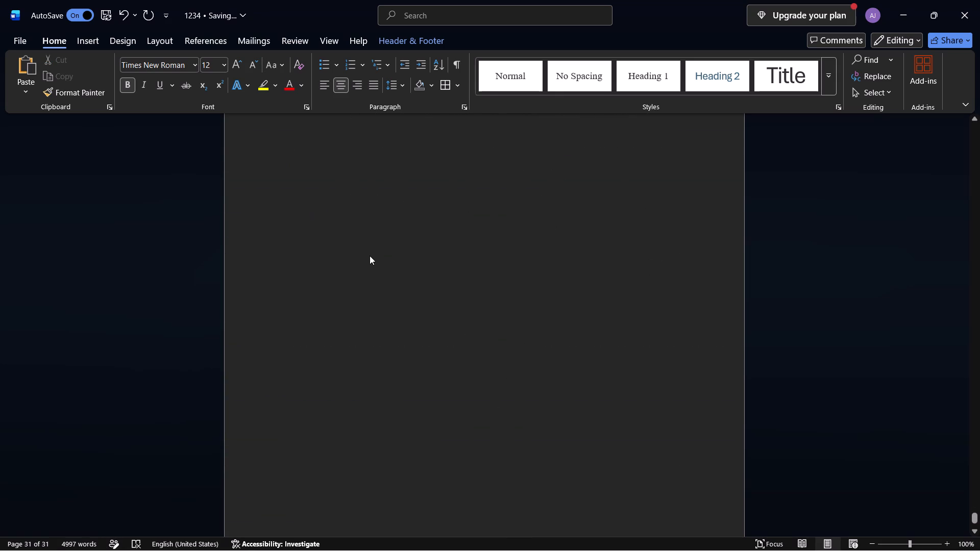
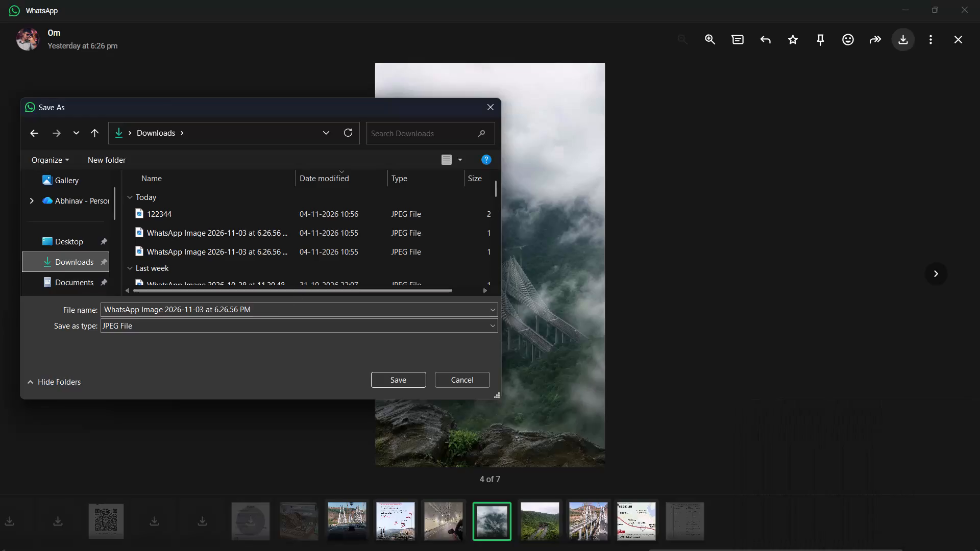
Start editing the file name for saving the misty valley bridge photo to Downloads as a JPEG.
{"action": "left_click", "coordinate": [273, 305]}
{"action": "left_click", "coordinate": [273, 305]}
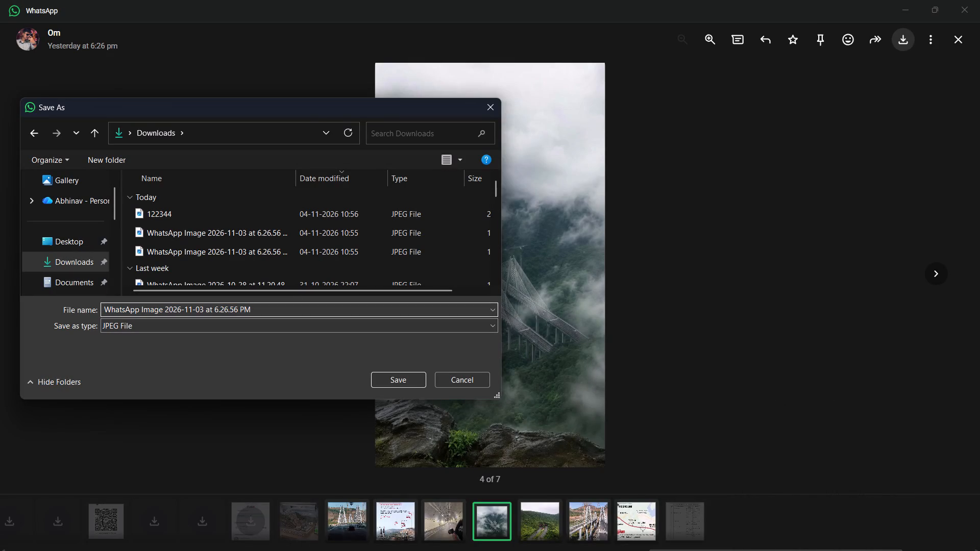
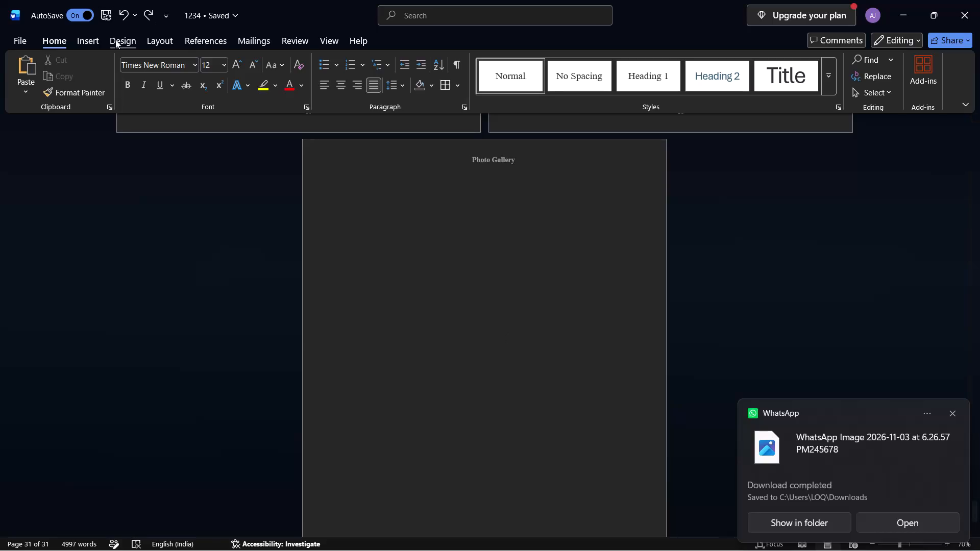
Insert all of today's photos from the Downloads folder, 122344 and the six WhatsApp images, on the Photo Gallery page below its heading.
{"action": "left_click", "coordinate": [91, 35]}
{"action": "left_click", "coordinate": [128, 80]}
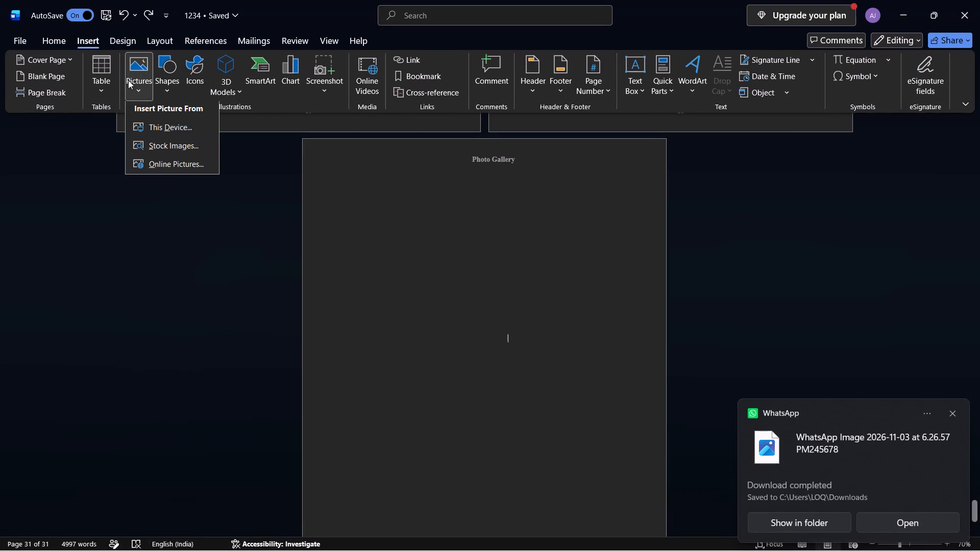
{"action": "left_click", "coordinate": [162, 127]}
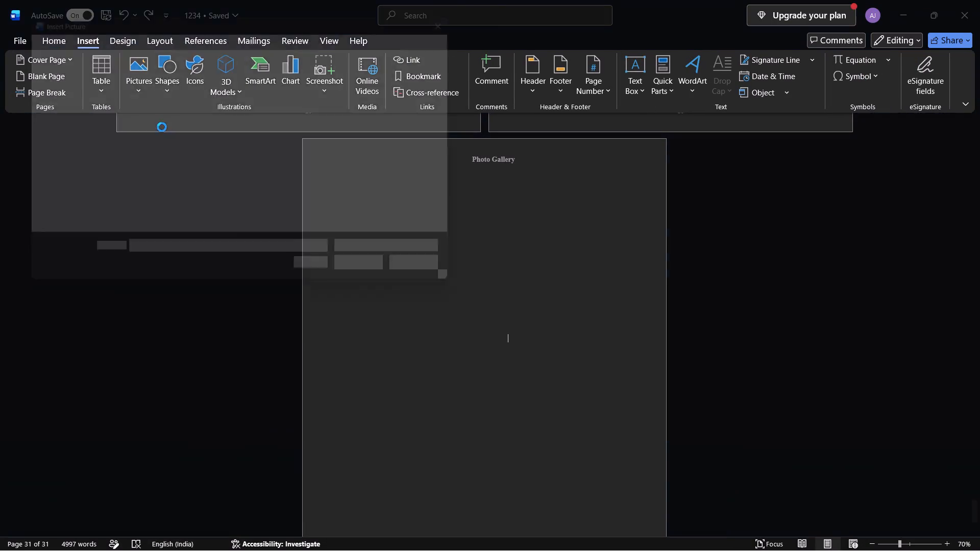
{"action": "scroll", "coordinate": [70, 121], "scroll_direction": "up", "scroll_amount": 5}
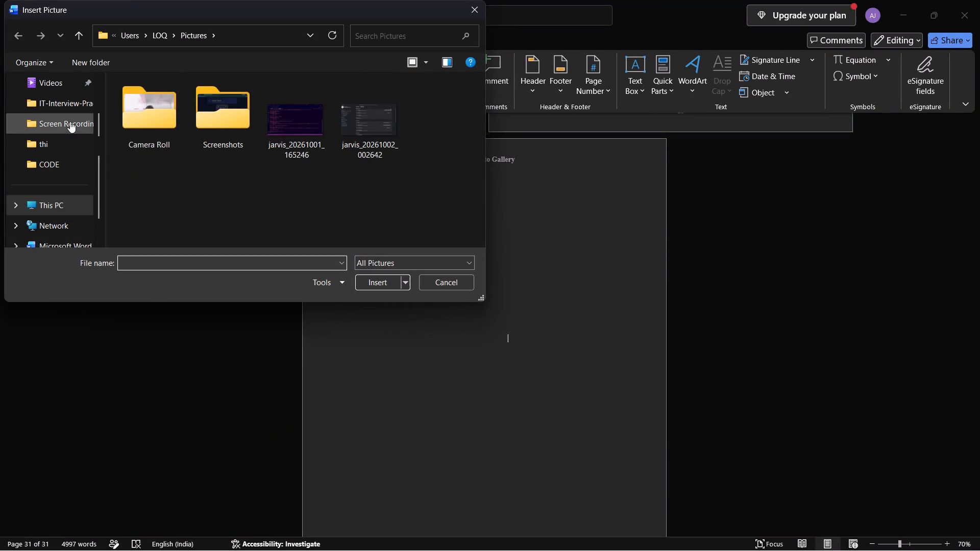
{"action": "left_click", "coordinate": [66, 195]}
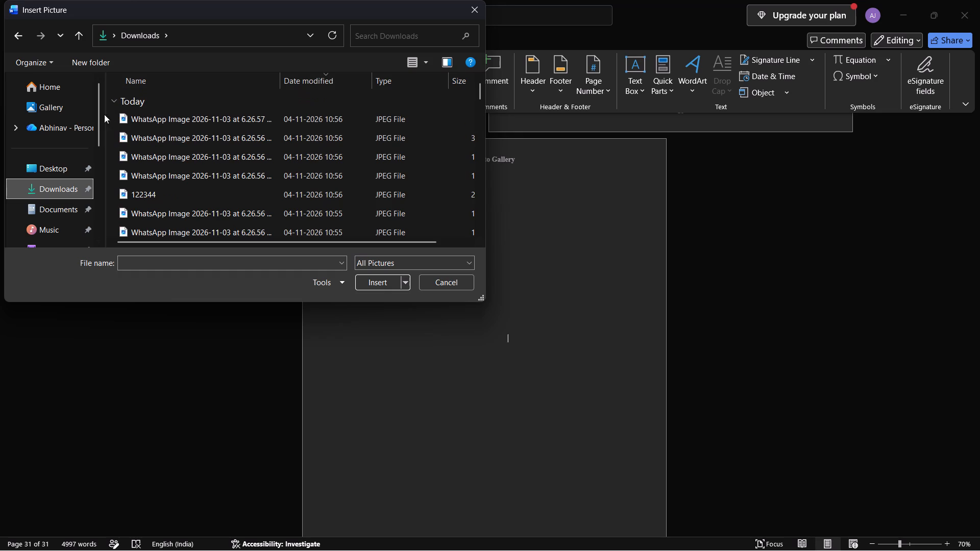
{"action": "left_click_drag", "start_coordinate": [110, 113], "coordinate": [154, 176]}
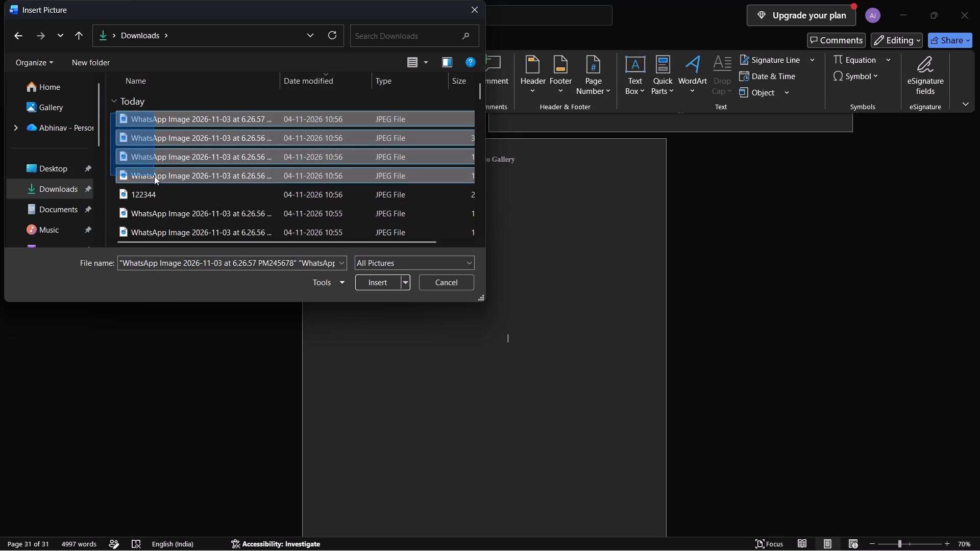
{"action": "left_click_drag", "start_coordinate": [154, 176], "coordinate": [166, 234]}
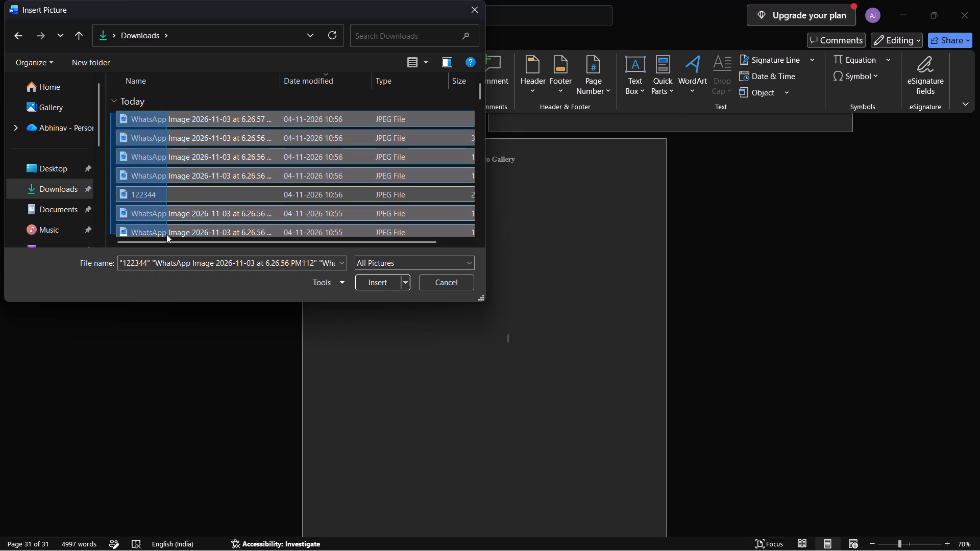
{"action": "left_click_drag", "start_coordinate": [166, 234], "coordinate": [183, 171]}
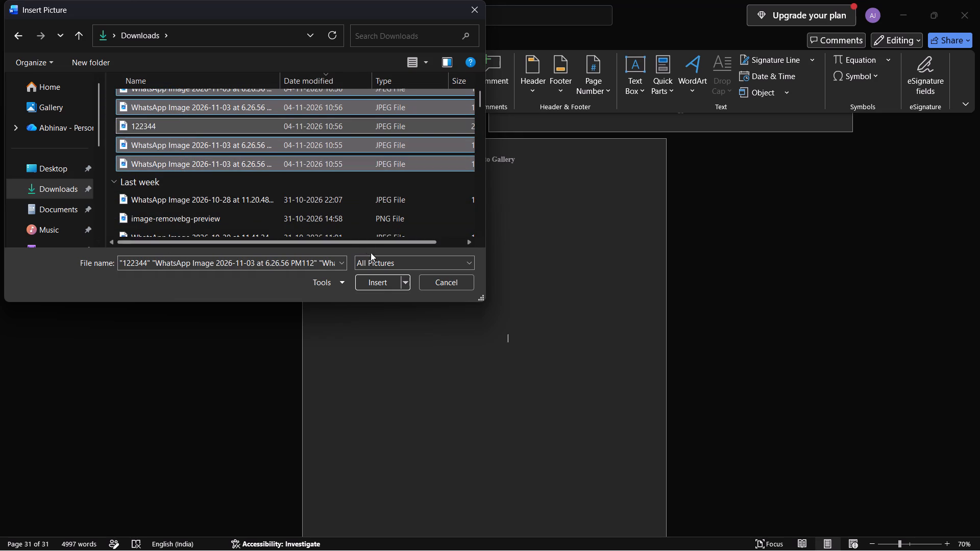
{"action": "left_click", "coordinate": [387, 285]}
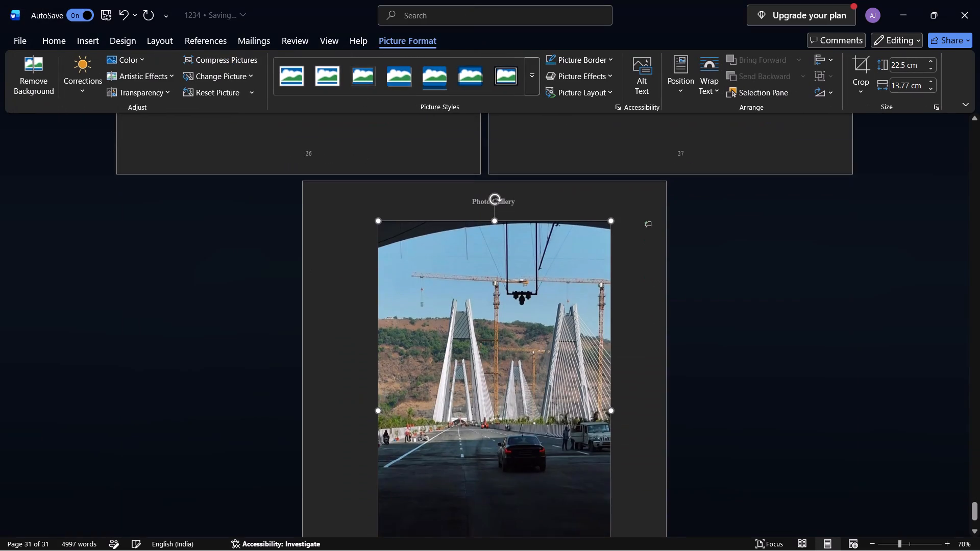
Shrink the Missing Link route map on the first Photo Gallery page to about 5.83 cm high by 8.07 cm wide.
{"action": "scroll", "coordinate": [387, 285], "scroll_direction": "up", "scroll_amount": 4}
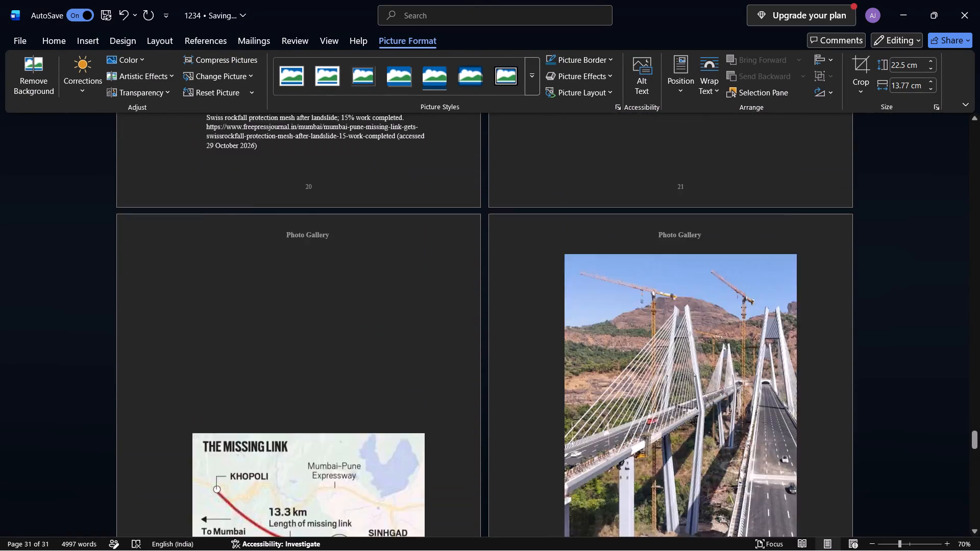
{"action": "scroll", "coordinate": [387, 285], "scroll_direction": "up", "scroll_amount": 1}
{"action": "scroll", "coordinate": [387, 285], "scroll_direction": "down", "scroll_amount": 1}
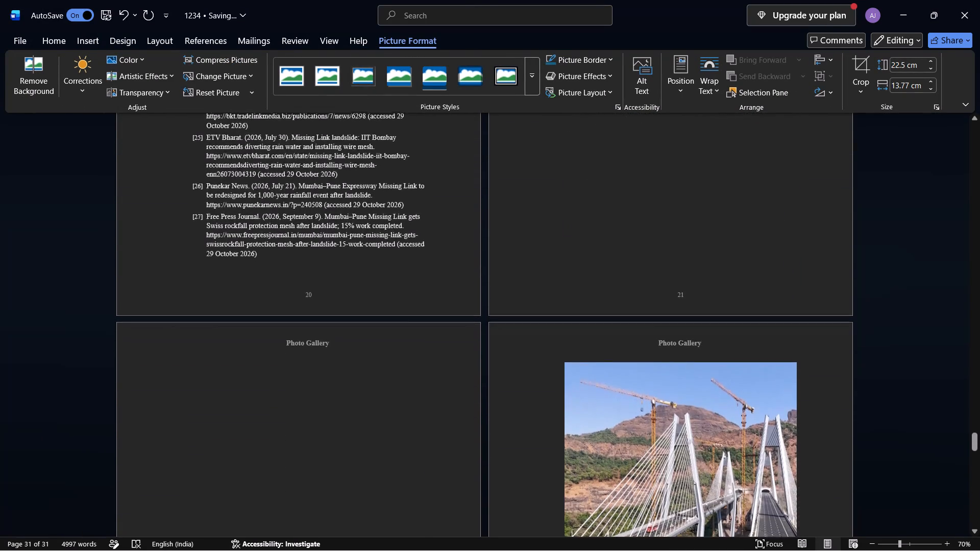
{"action": "scroll", "coordinate": [387, 285], "scroll_direction": "down", "scroll_amount": 1}
{"action": "left_click_drag", "start_coordinate": [312, 435], "coordinate": [292, 439]}
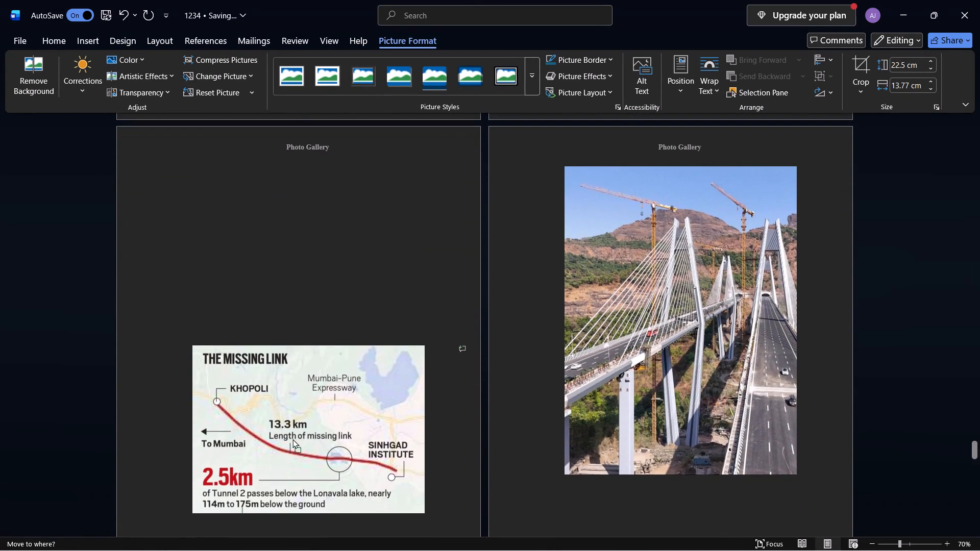
{"action": "left_click_drag", "start_coordinate": [292, 439], "coordinate": [224, 469]}
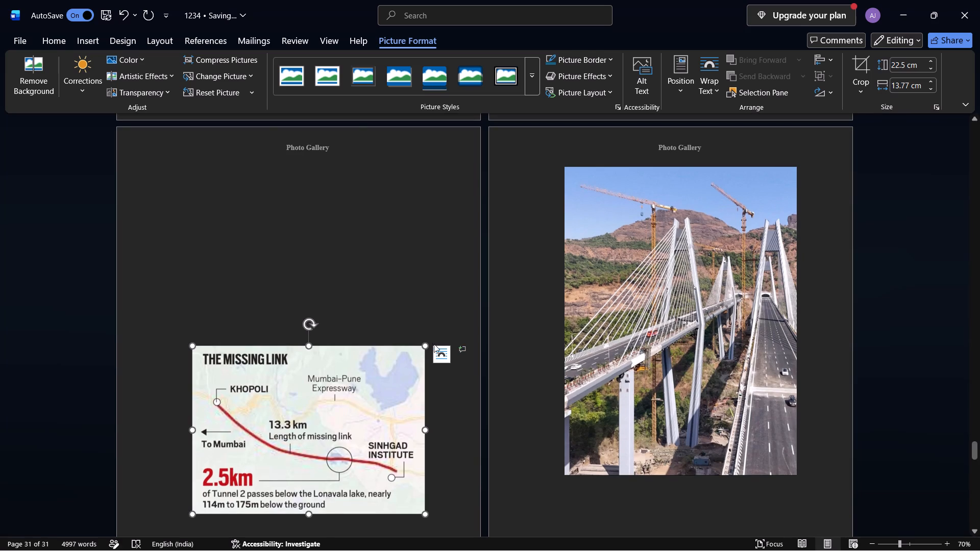
{"action": "left_click_drag", "start_coordinate": [426, 346], "coordinate": [370, 403]}
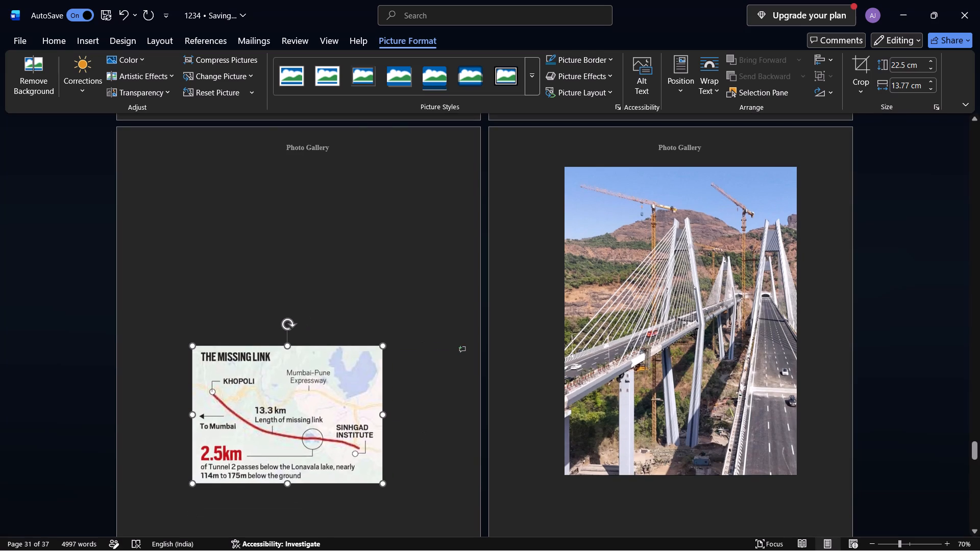
{"action": "left_click_drag", "start_coordinate": [370, 403], "coordinate": [329, 437]}
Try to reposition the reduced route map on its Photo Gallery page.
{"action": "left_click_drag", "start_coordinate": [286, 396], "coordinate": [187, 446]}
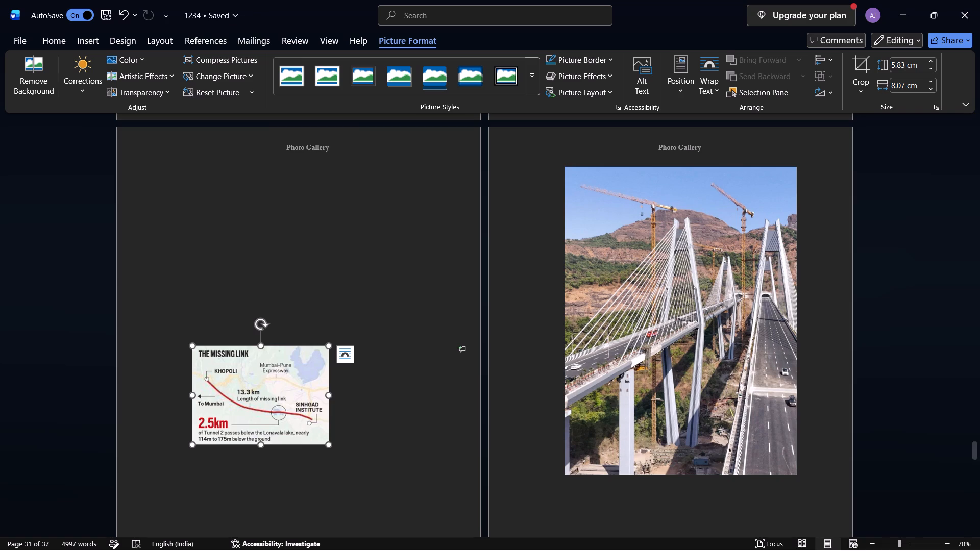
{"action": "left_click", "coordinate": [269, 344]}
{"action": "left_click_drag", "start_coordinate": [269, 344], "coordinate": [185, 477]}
Shrink the sunlit cable-stayed bridge photo on page 23 to about 8.85 cm high by 6.66 cm wide.
{"action": "scroll", "coordinate": [185, 477], "scroll_direction": "down", "scroll_amount": 1}
{"action": "scroll", "coordinate": [417, 245], "scroll_direction": "up", "scroll_amount": 1}
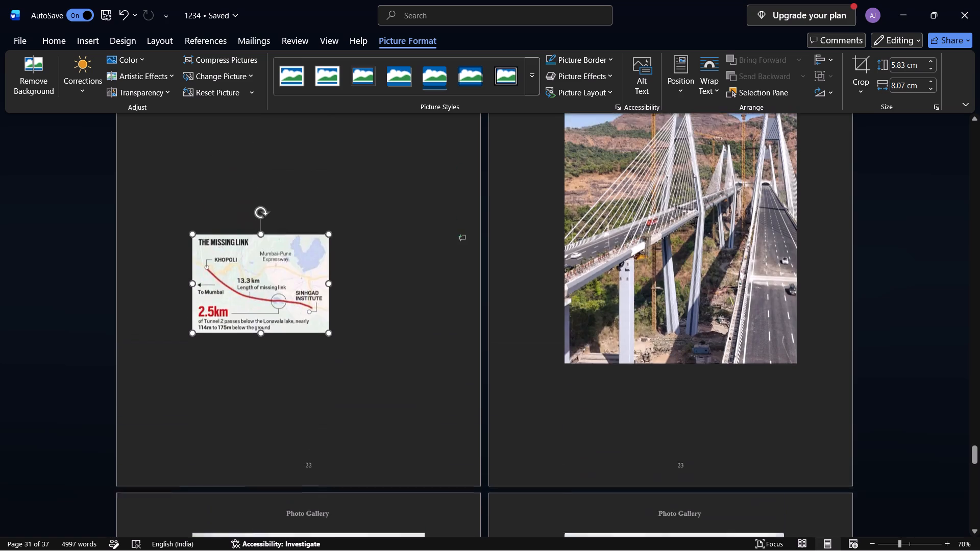
{"action": "scroll", "coordinate": [417, 245], "scroll_direction": "up", "scroll_amount": 1}
{"action": "left_click", "coordinate": [680, 318]}
{"action": "left_click_drag", "start_coordinate": [680, 318], "coordinate": [634, 321]}
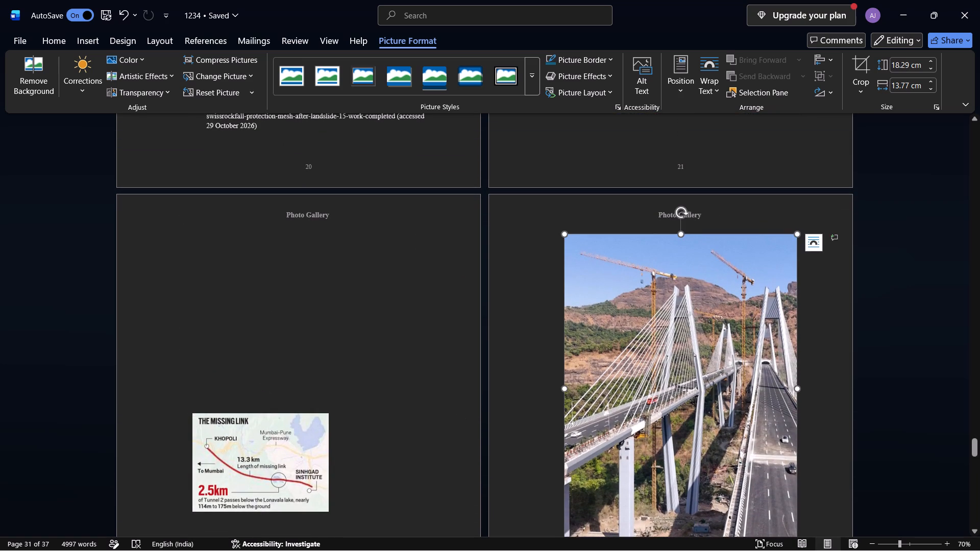
{"action": "left_click_drag", "start_coordinate": [634, 321], "coordinate": [639, 319]}
{"action": "left_click_drag", "start_coordinate": [566, 235], "coordinate": [696, 388]}
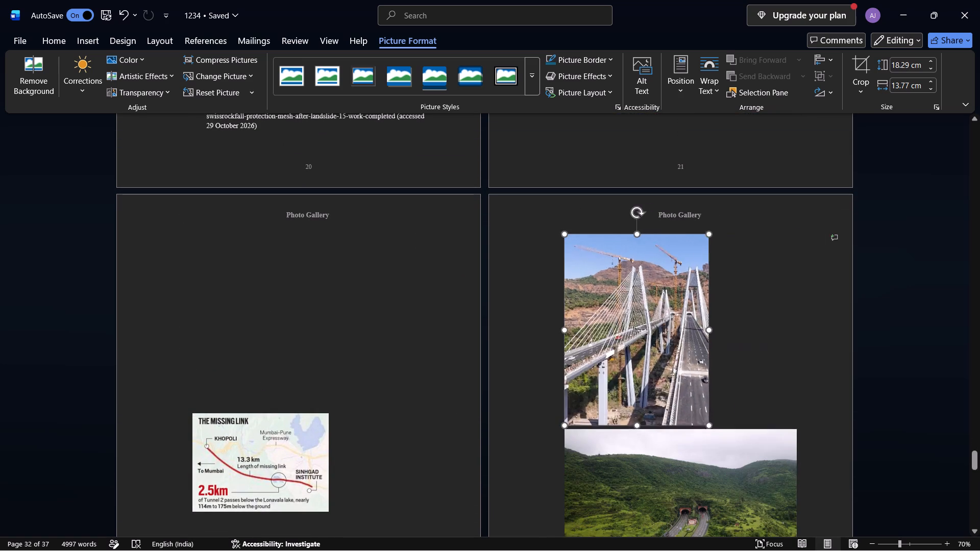
{"action": "left_click_drag", "start_coordinate": [696, 388], "coordinate": [634, 340]}
Shrink the green hillside tunnel-portal photo below the bridge photo to about 4.56 cm high by 8.11 cm wide.
{"action": "left_click", "coordinate": [576, 397]}
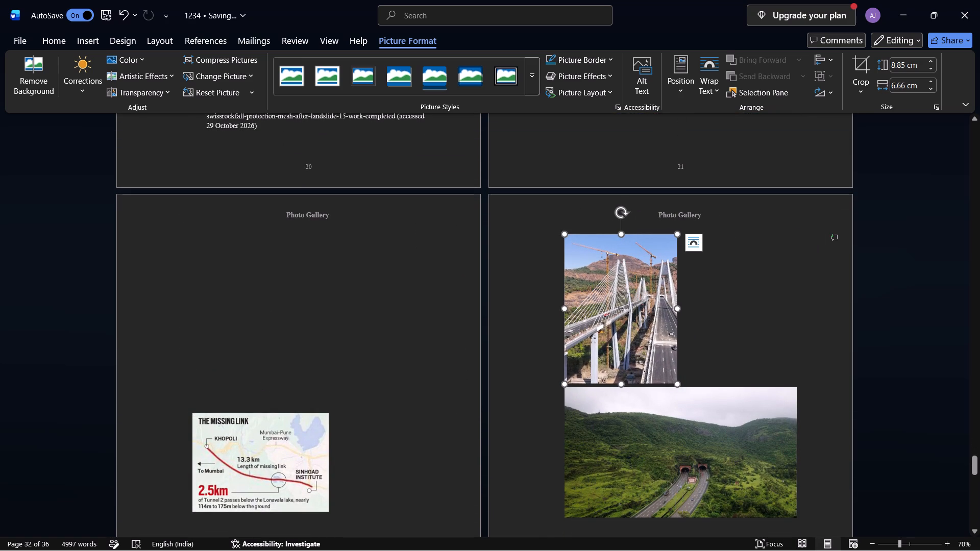
{"action": "left_click_drag", "start_coordinate": [562, 388], "coordinate": [658, 442]}
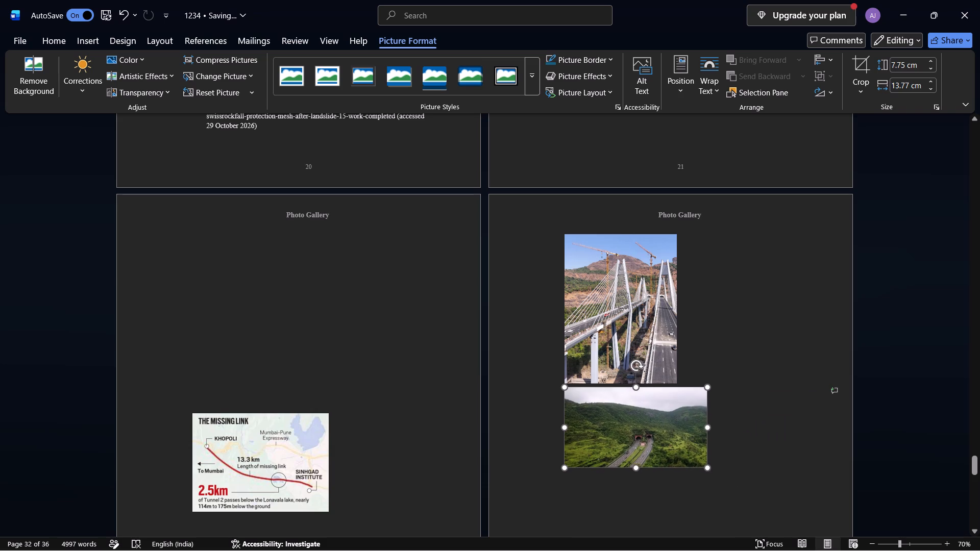
{"action": "left_click_drag", "start_coordinate": [658, 442], "coordinate": [660, 443]}
Shrink the misty bridge photo and the tunnel interior photo to about half size each so they fit side by side.
{"action": "scroll", "coordinate": [660, 443], "scroll_direction": "down", "scroll_amount": 1}
{"action": "left_click", "coordinate": [659, 441]}
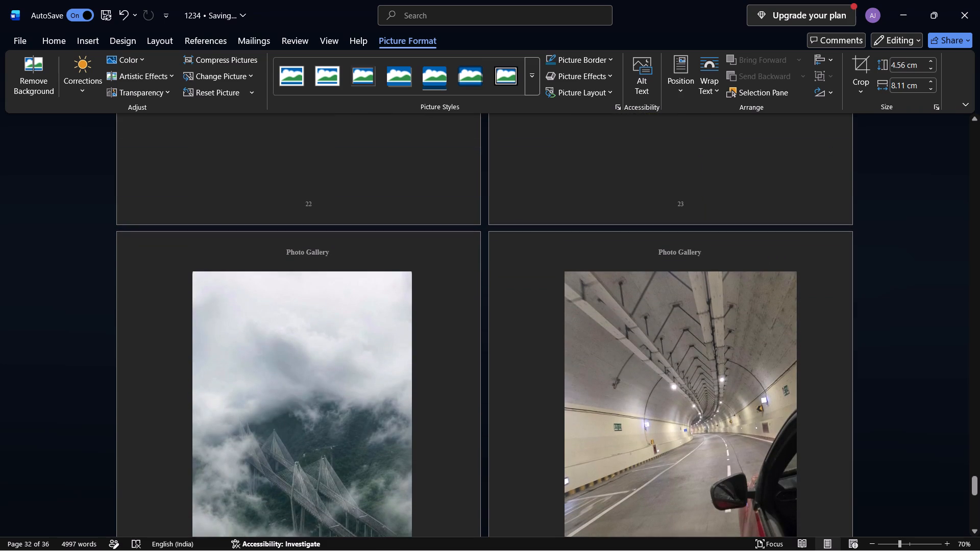
{"action": "left_click", "coordinate": [275, 359]}
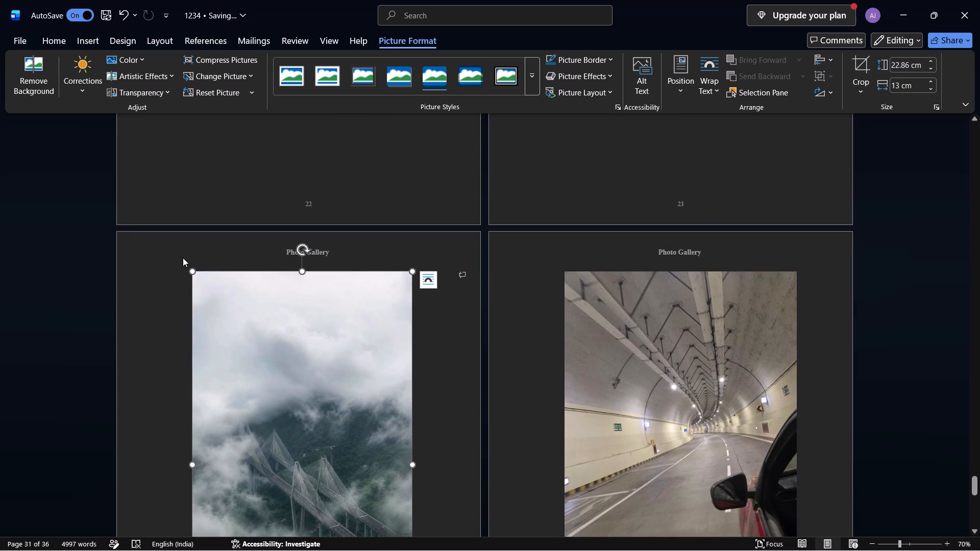
{"action": "left_click_drag", "start_coordinate": [189, 269], "coordinate": [361, 470]}
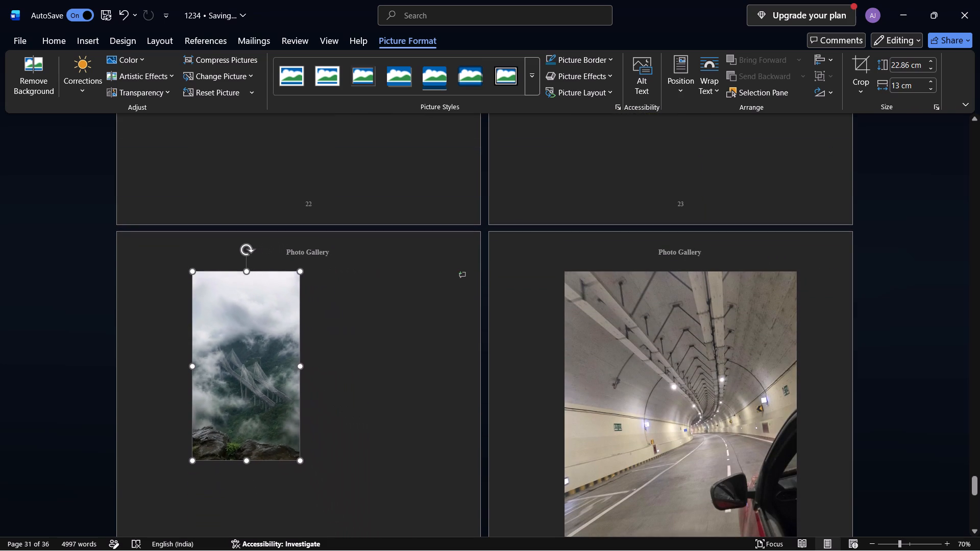
{"action": "left_click_drag", "start_coordinate": [361, 470], "coordinate": [365, 477]}
{"action": "left_click", "coordinate": [620, 350]}
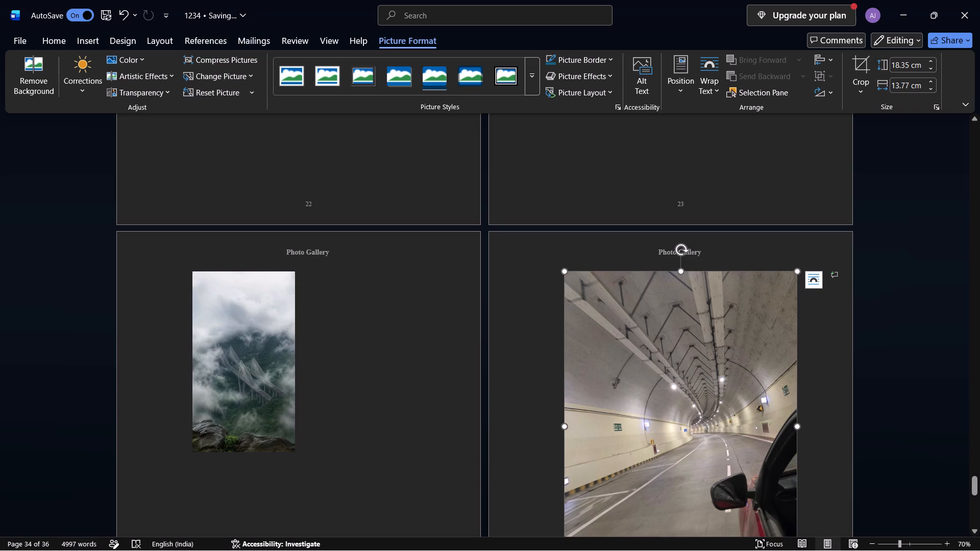
{"action": "left_click_drag", "start_coordinate": [563, 270], "coordinate": [714, 424]}
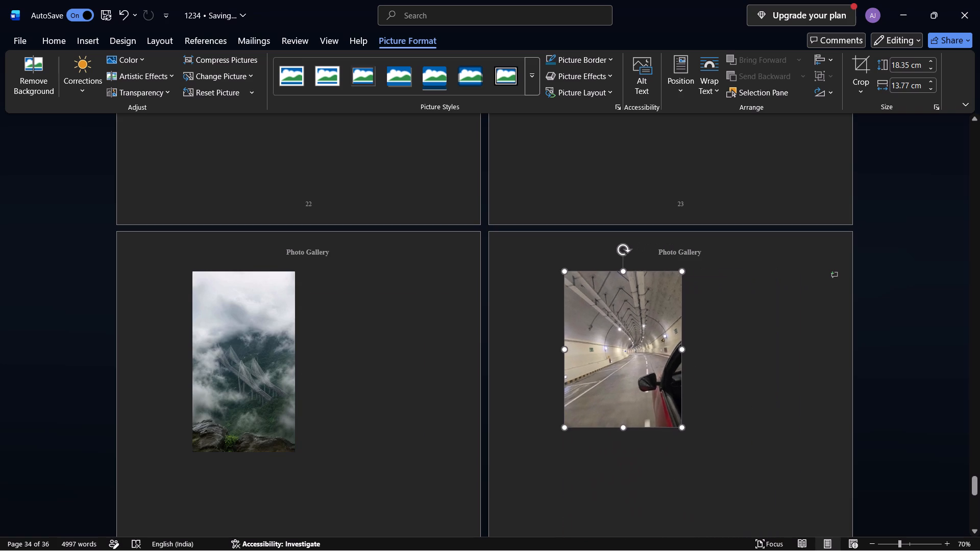
{"action": "left_click_drag", "start_coordinate": [714, 424], "coordinate": [713, 423]}
Shrink the Indian Express infographic to about half size and the last photo, the road with pylons, to about 10.37 cm by 6.35 cm.
{"action": "left_click", "coordinate": [678, 384]}
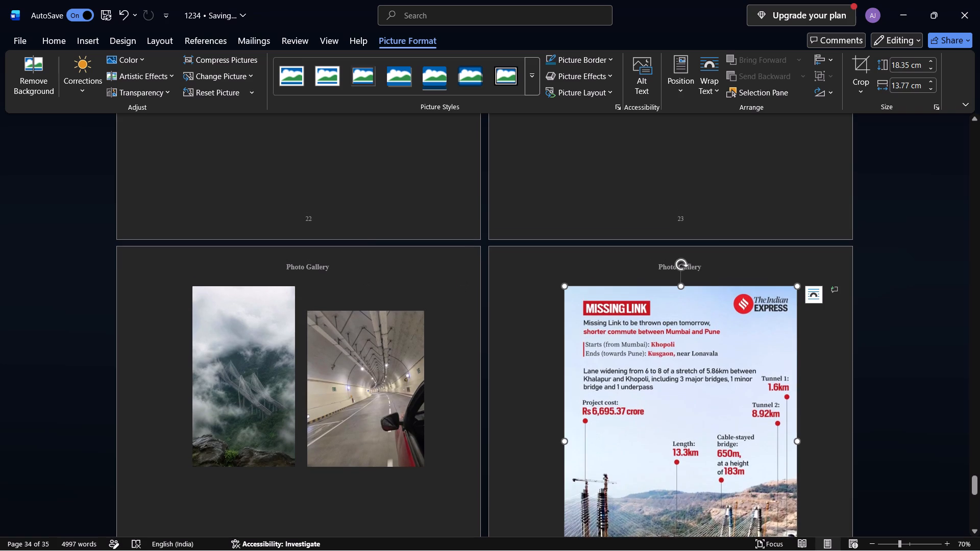
{"action": "left_click_drag", "start_coordinate": [565, 285], "coordinate": [744, 445]}
{"action": "left_click", "coordinate": [689, 338]}
{"action": "scroll", "coordinate": [689, 338], "scroll_direction": "up", "scroll_amount": 1}
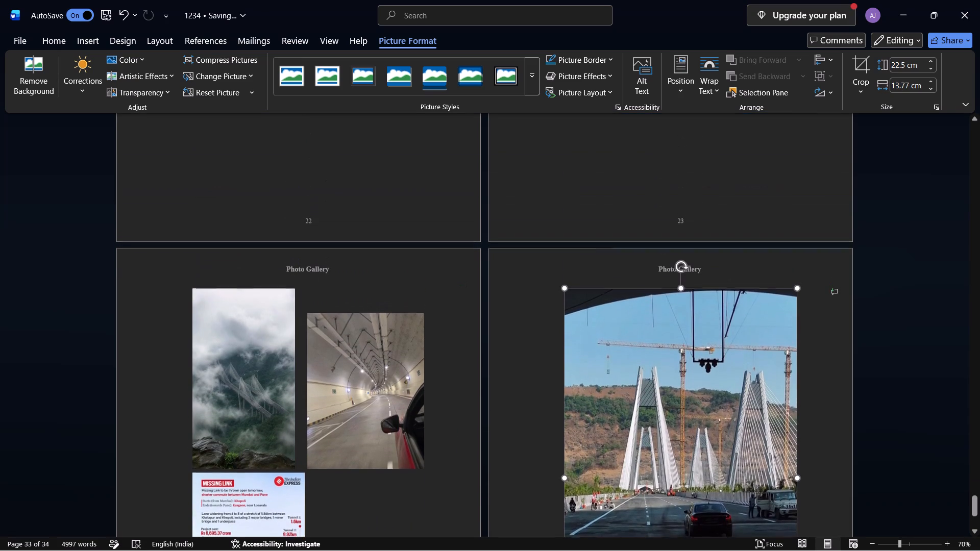
{"action": "left_click_drag", "start_coordinate": [566, 289], "coordinate": [746, 457]}
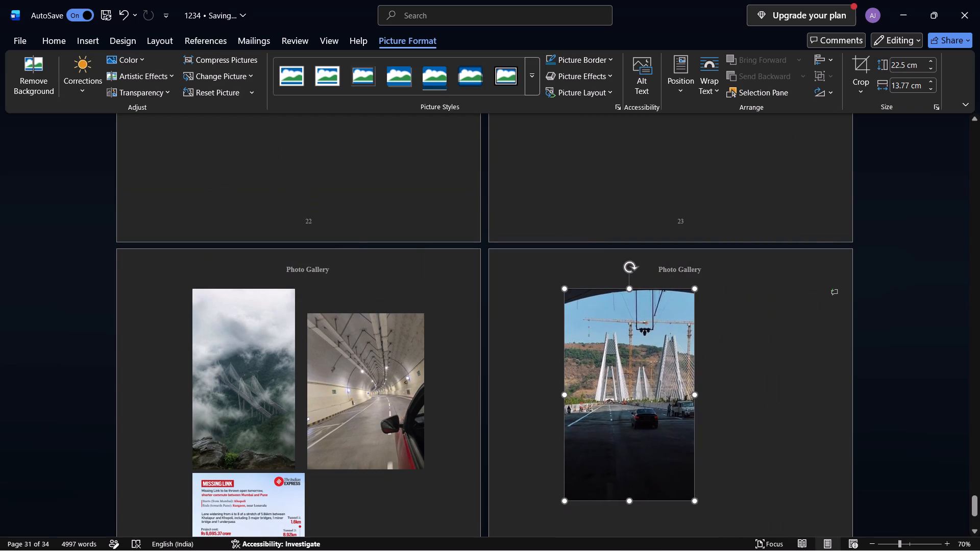
{"action": "left_click_drag", "start_coordinate": [746, 457], "coordinate": [785, 493]}
Relocate the route map higher on page 22 by copying it, deleting the original and pasting it in the blank space below the Photo Gallery heading.
{"action": "scroll", "coordinate": [679, 352], "scroll_direction": "up", "scroll_amount": 1}
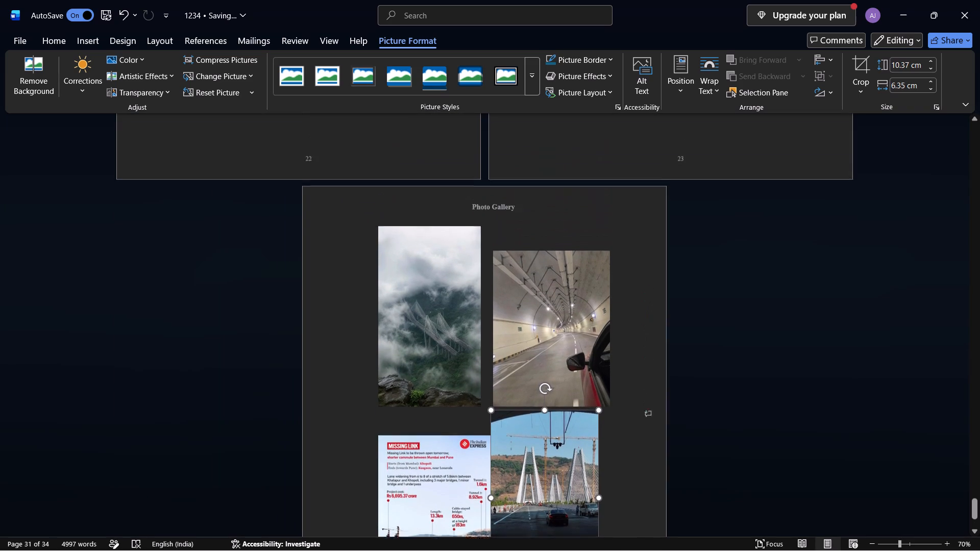
{"action": "scroll", "coordinate": [679, 352], "scroll_direction": "up", "scroll_amount": 2}
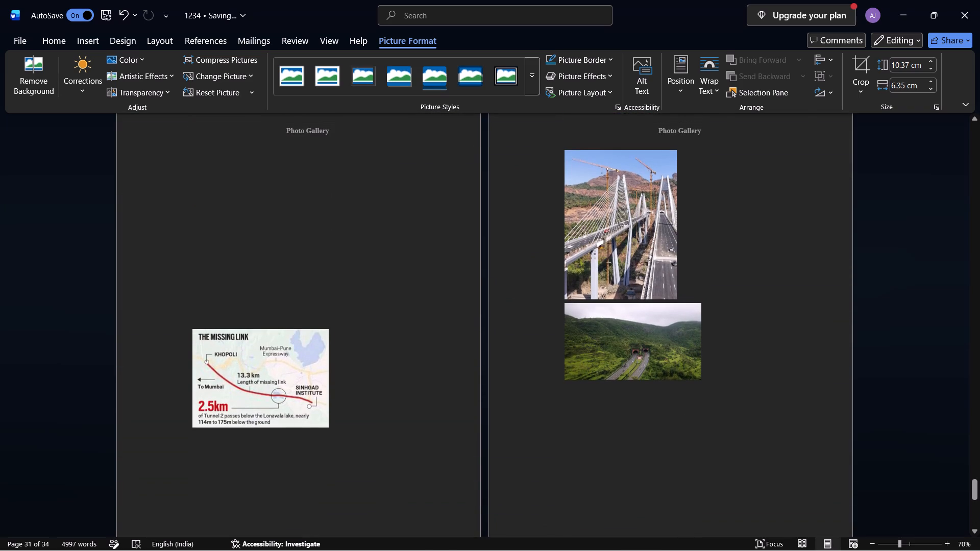
{"action": "left_click", "coordinate": [627, 237]}
{"action": "left_click", "coordinate": [253, 384]}
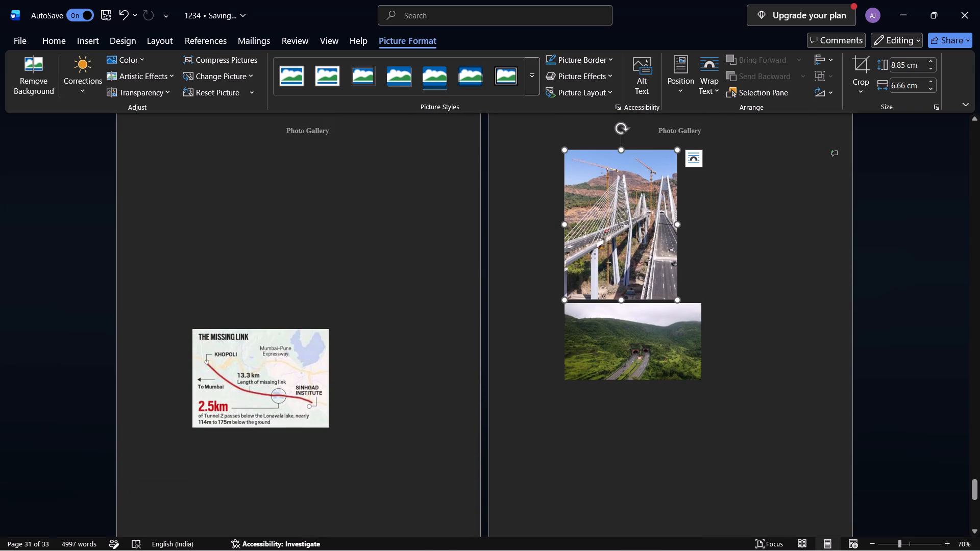
{"action": "key", "text": "ctrl+c"}
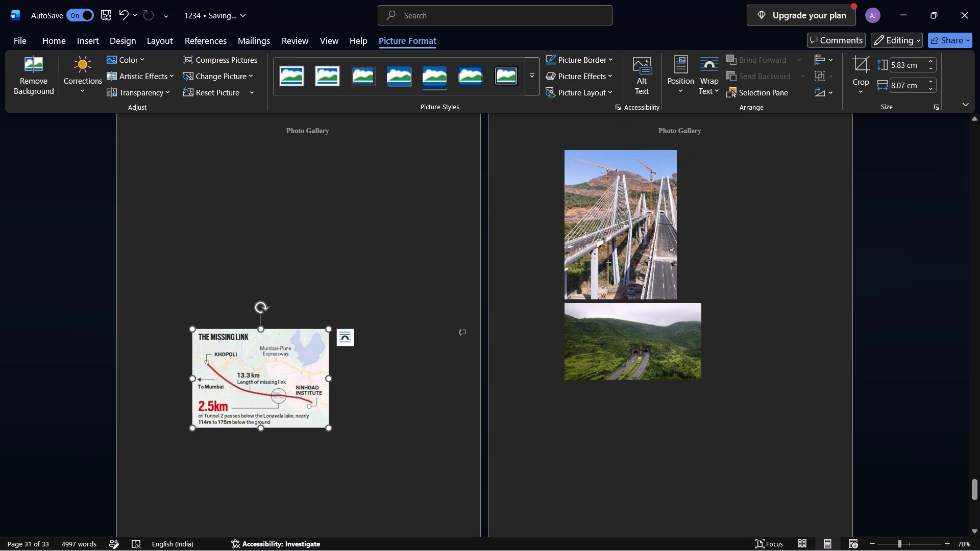
{"action": "key", "text": "Delete"}
{"action": "scroll", "coordinate": [253, 384], "scroll_direction": "up", "scroll_amount": 1}
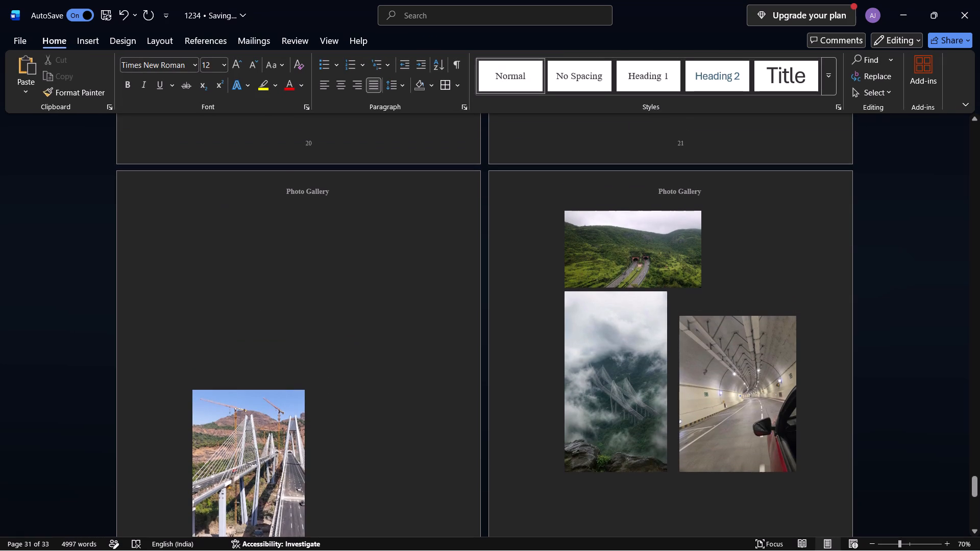
{"action": "left_click", "coordinate": [218, 252]}
{"action": "key", "text": "ctrl+v"}
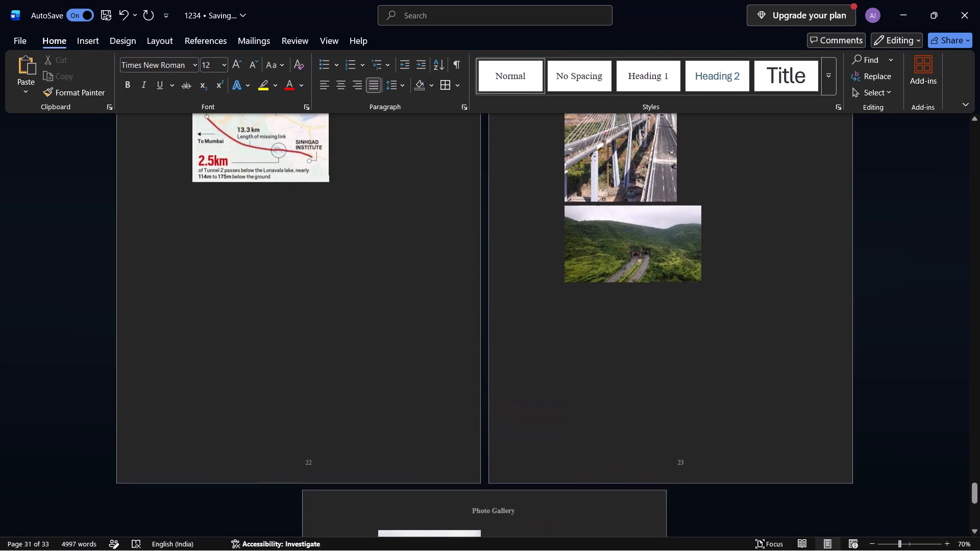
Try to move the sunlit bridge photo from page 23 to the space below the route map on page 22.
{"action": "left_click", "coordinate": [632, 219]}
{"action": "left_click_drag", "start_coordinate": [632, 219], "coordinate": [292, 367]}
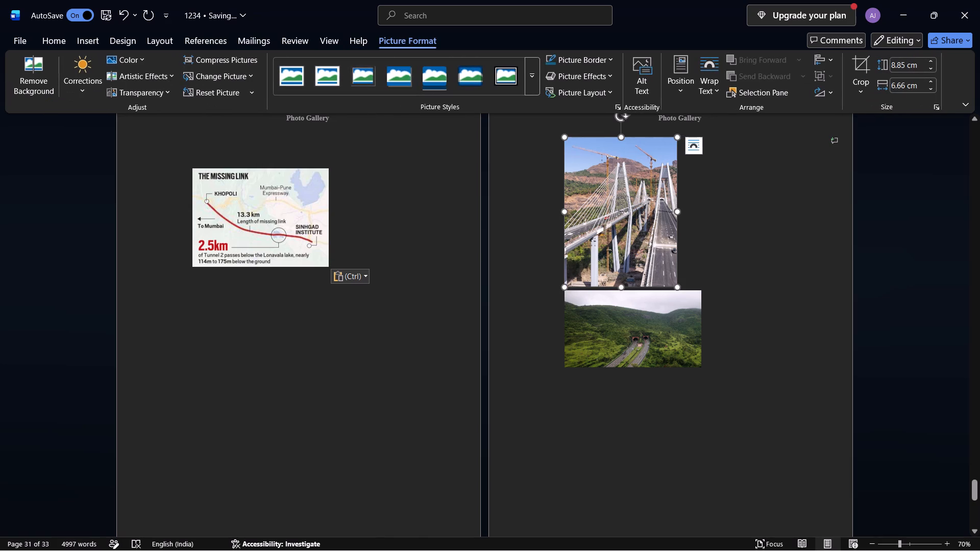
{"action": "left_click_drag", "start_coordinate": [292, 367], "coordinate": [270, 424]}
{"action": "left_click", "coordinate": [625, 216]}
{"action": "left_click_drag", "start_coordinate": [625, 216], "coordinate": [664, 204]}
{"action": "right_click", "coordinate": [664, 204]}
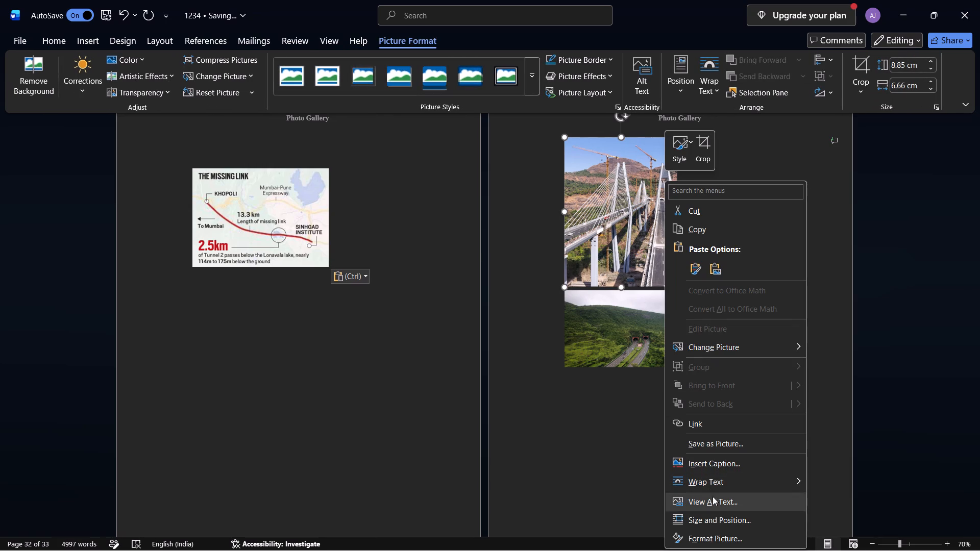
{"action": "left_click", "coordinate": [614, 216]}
Move the route map up to the blank line just above it on page 22.
{"action": "scroll", "coordinate": [612, 216], "scroll_direction": "up", "scroll_amount": 1}
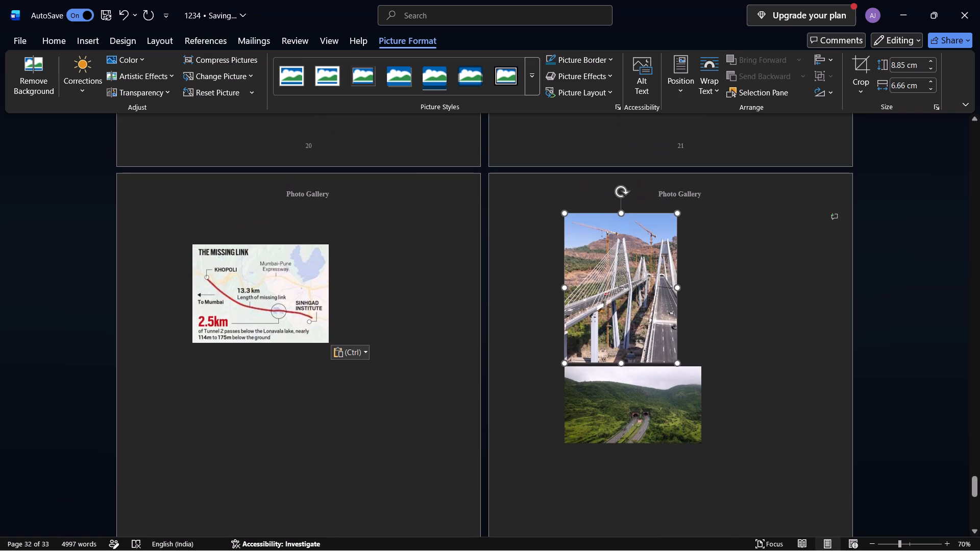
{"action": "double_click", "coordinate": [251, 301]}
{"action": "left_click", "coordinate": [251, 301]}
{"action": "left_click_drag", "start_coordinate": [251, 301], "coordinate": [144, 285]}
{"action": "left_click_drag", "start_coordinate": [273, 243], "coordinate": [246, 241]}
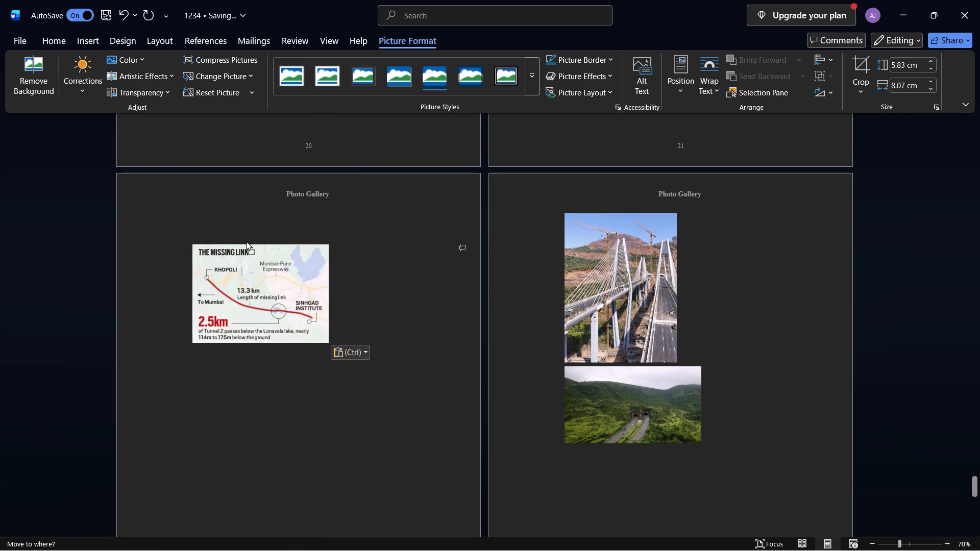
{"action": "left_click_drag", "start_coordinate": [246, 241], "coordinate": [205, 244]}
{"action": "left_click_drag", "start_coordinate": [205, 244], "coordinate": [205, 244]}
Move the sunlit bridge photo from page 23 to page 22, placing it a short gap below the route map.
{"action": "left_click", "coordinate": [612, 286]}
{"action": "left_click_drag", "start_coordinate": [612, 286], "coordinate": [438, 289]}
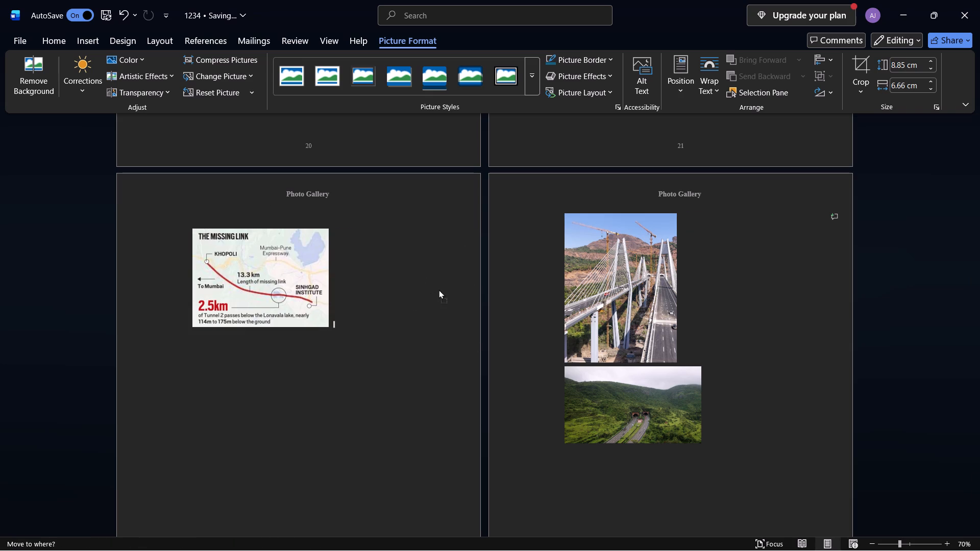
{"action": "left_click_drag", "start_coordinate": [438, 289], "coordinate": [320, 418]}
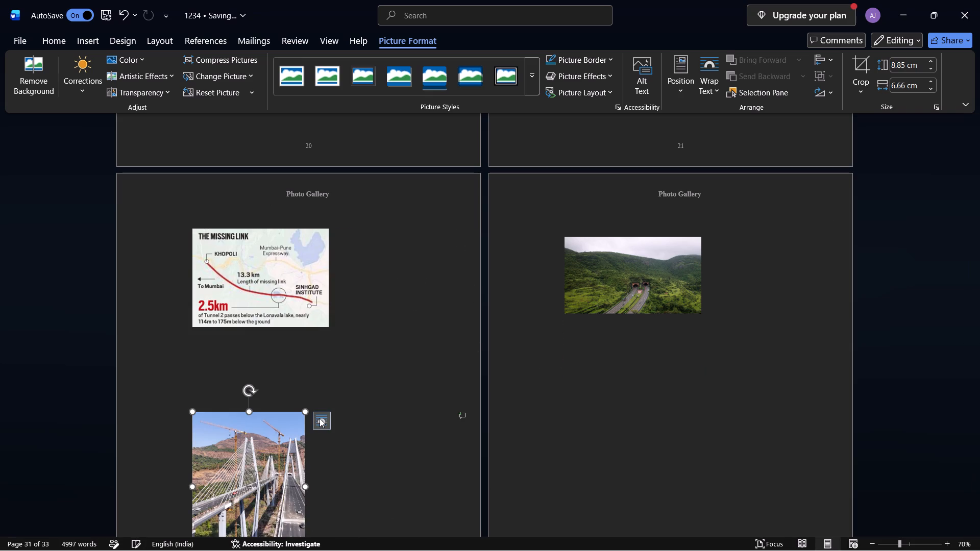
{"action": "left_click_drag", "start_coordinate": [270, 477], "coordinate": [256, 368]}
{"action": "scroll", "coordinate": [344, 443], "scroll_direction": "down", "scroll_amount": 1}
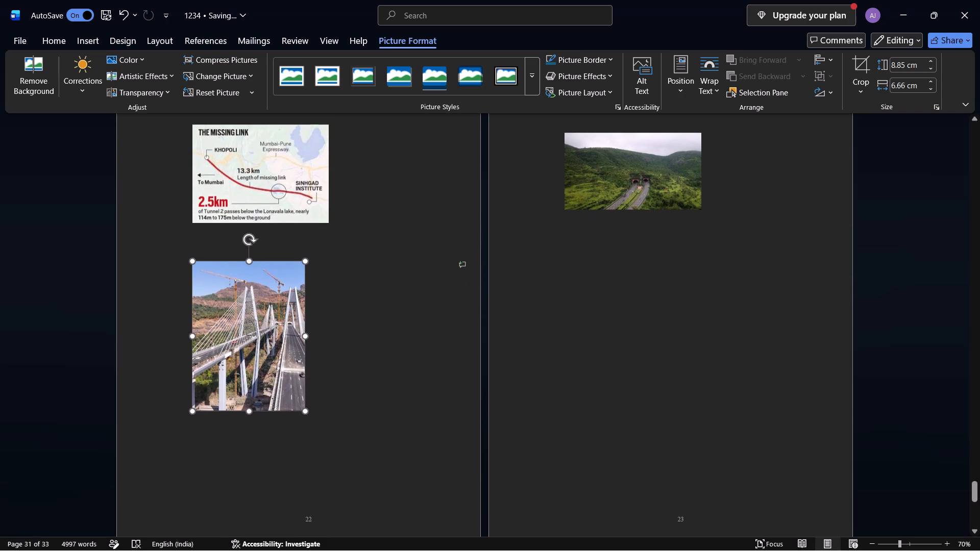
Reduce the height of the sunlit bridge photo on page 22 to about 7.56 cm.
{"action": "scroll", "coordinate": [344, 443], "scroll_direction": "down", "scroll_amount": 1}
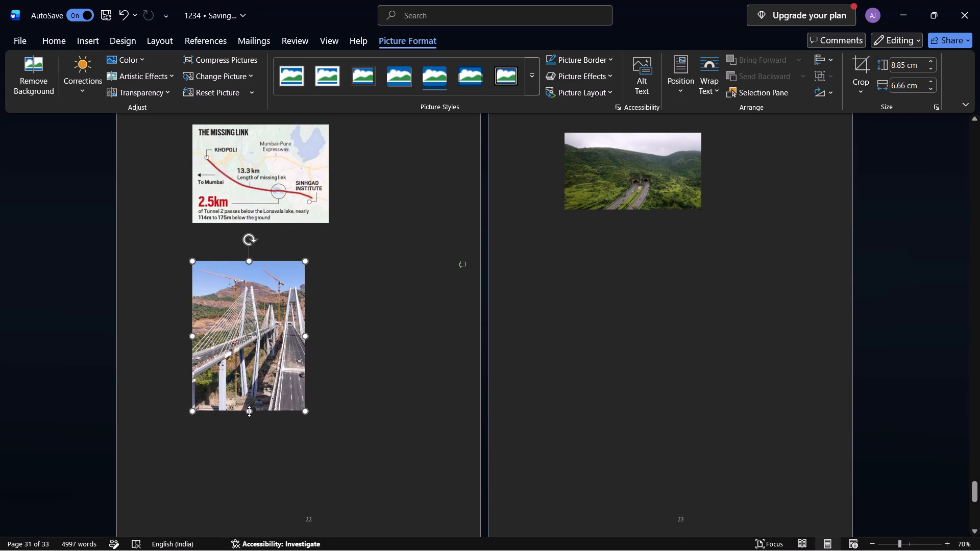
{"action": "left_click_drag", "start_coordinate": [249, 411], "coordinate": [249, 389]}
{"action": "left_click_drag", "start_coordinate": [259, 305], "coordinate": [253, 251]}
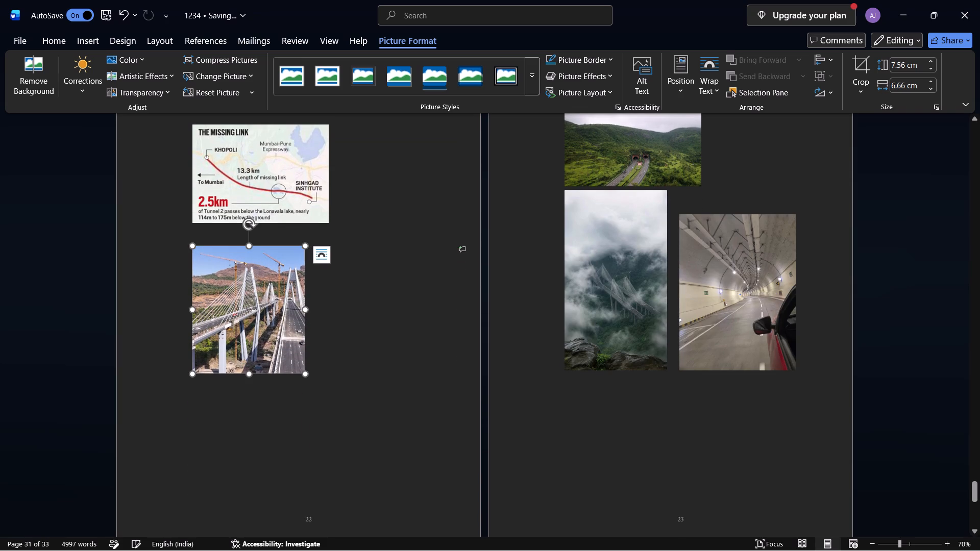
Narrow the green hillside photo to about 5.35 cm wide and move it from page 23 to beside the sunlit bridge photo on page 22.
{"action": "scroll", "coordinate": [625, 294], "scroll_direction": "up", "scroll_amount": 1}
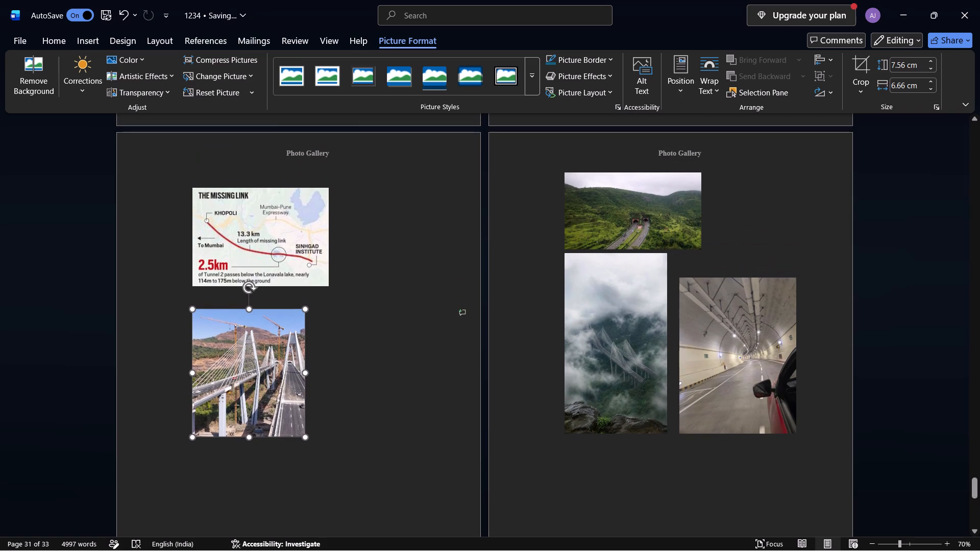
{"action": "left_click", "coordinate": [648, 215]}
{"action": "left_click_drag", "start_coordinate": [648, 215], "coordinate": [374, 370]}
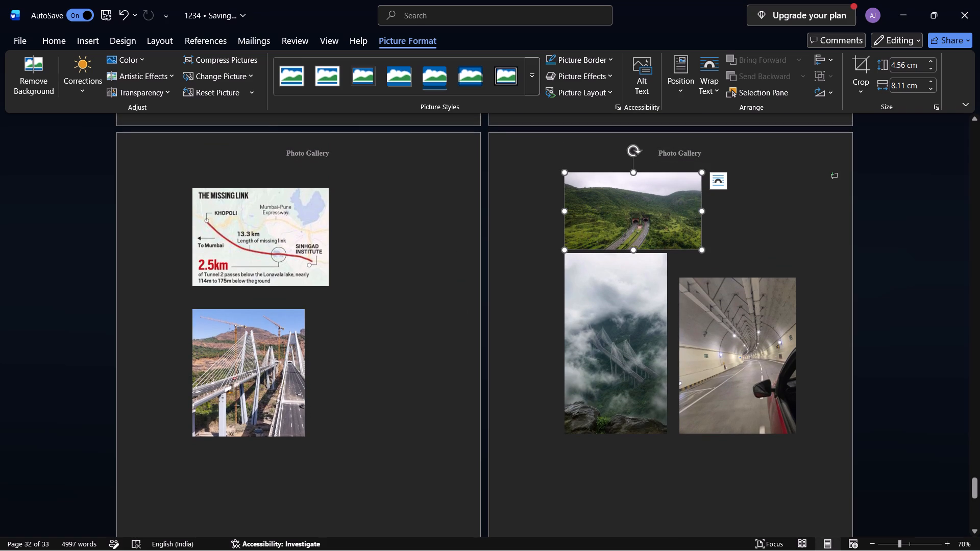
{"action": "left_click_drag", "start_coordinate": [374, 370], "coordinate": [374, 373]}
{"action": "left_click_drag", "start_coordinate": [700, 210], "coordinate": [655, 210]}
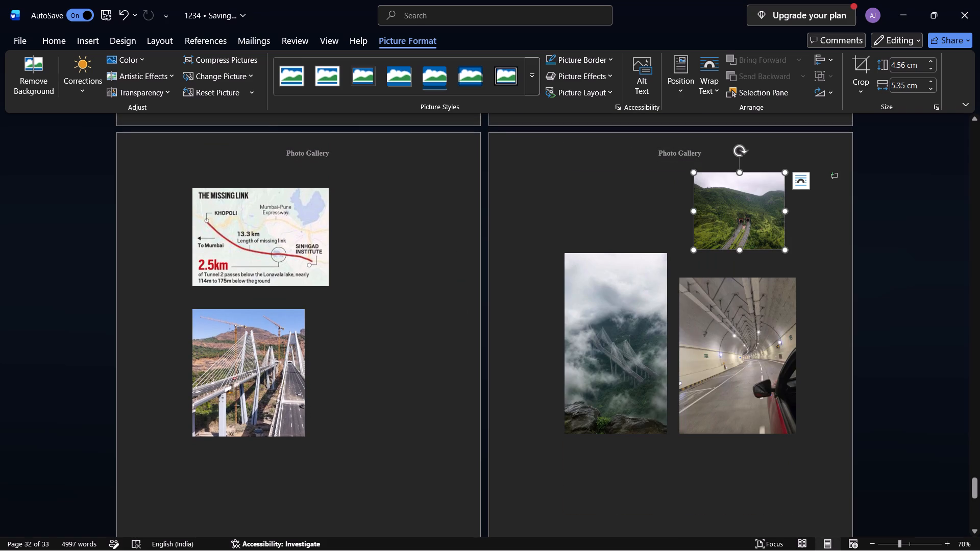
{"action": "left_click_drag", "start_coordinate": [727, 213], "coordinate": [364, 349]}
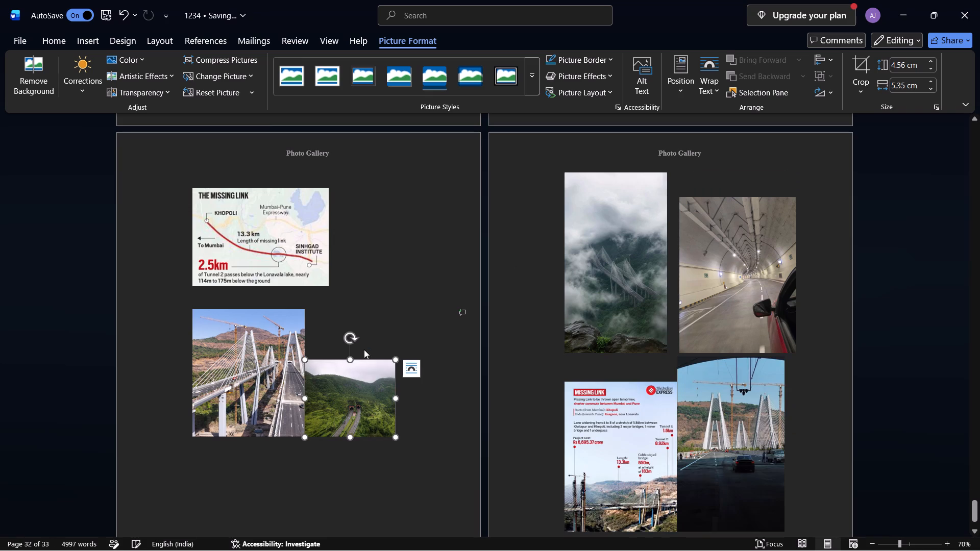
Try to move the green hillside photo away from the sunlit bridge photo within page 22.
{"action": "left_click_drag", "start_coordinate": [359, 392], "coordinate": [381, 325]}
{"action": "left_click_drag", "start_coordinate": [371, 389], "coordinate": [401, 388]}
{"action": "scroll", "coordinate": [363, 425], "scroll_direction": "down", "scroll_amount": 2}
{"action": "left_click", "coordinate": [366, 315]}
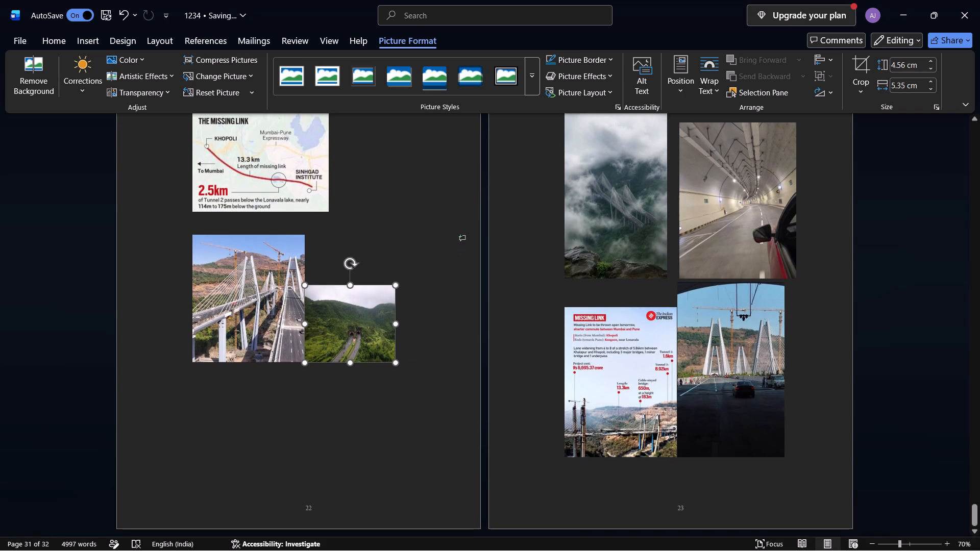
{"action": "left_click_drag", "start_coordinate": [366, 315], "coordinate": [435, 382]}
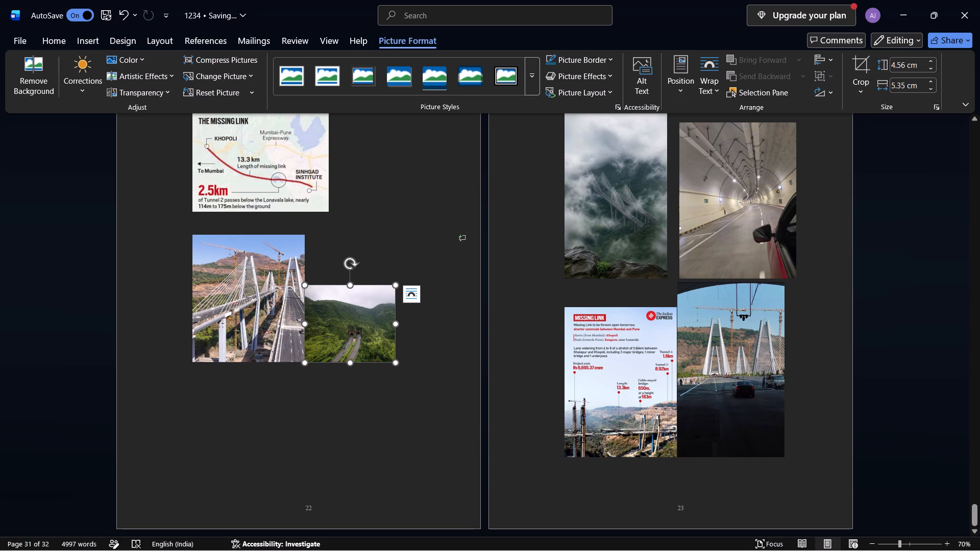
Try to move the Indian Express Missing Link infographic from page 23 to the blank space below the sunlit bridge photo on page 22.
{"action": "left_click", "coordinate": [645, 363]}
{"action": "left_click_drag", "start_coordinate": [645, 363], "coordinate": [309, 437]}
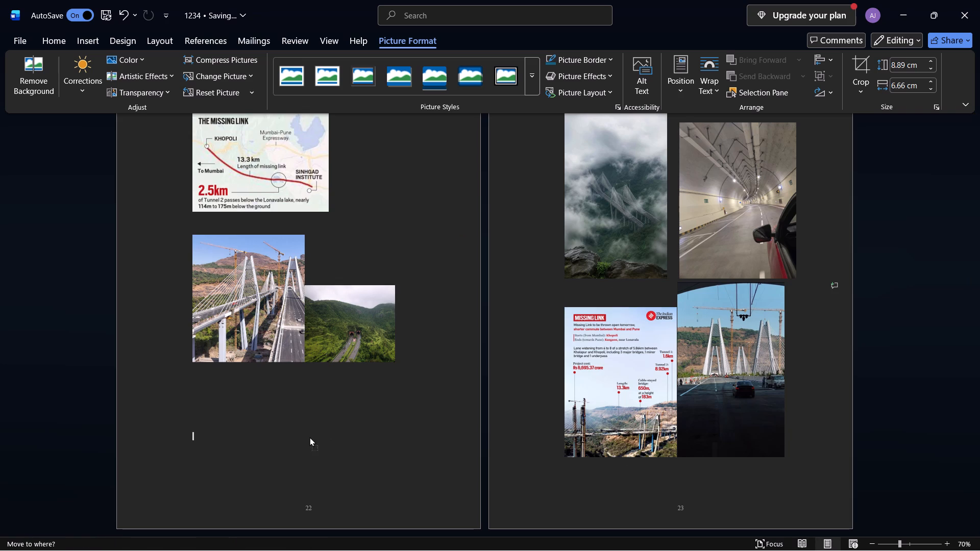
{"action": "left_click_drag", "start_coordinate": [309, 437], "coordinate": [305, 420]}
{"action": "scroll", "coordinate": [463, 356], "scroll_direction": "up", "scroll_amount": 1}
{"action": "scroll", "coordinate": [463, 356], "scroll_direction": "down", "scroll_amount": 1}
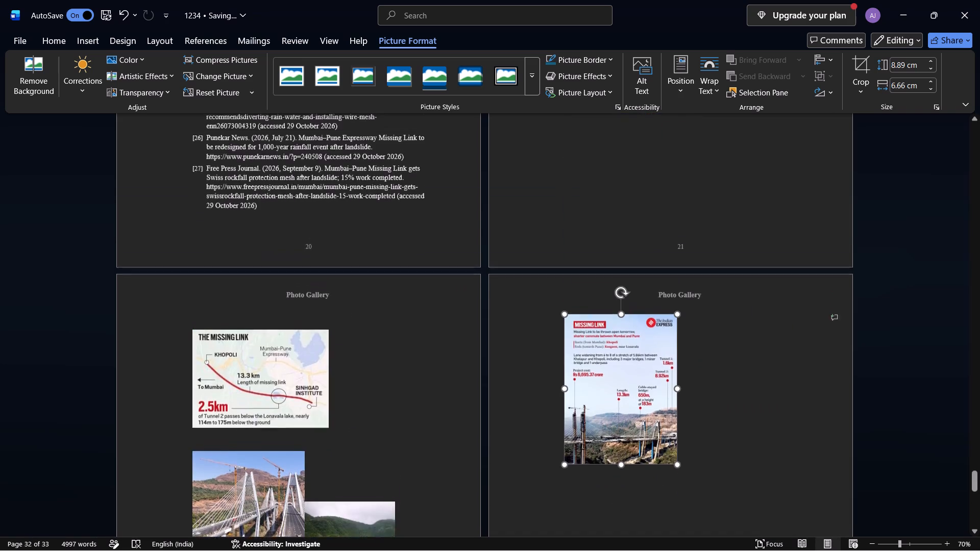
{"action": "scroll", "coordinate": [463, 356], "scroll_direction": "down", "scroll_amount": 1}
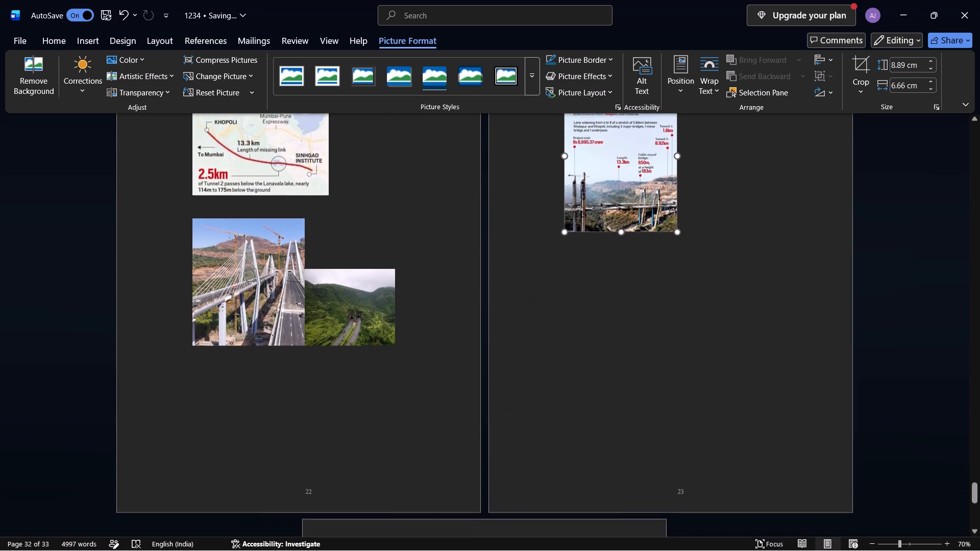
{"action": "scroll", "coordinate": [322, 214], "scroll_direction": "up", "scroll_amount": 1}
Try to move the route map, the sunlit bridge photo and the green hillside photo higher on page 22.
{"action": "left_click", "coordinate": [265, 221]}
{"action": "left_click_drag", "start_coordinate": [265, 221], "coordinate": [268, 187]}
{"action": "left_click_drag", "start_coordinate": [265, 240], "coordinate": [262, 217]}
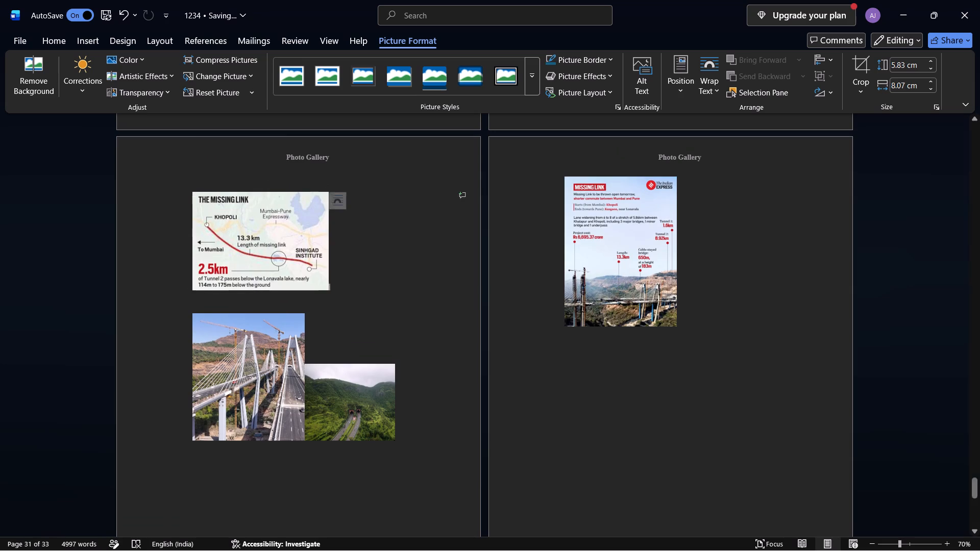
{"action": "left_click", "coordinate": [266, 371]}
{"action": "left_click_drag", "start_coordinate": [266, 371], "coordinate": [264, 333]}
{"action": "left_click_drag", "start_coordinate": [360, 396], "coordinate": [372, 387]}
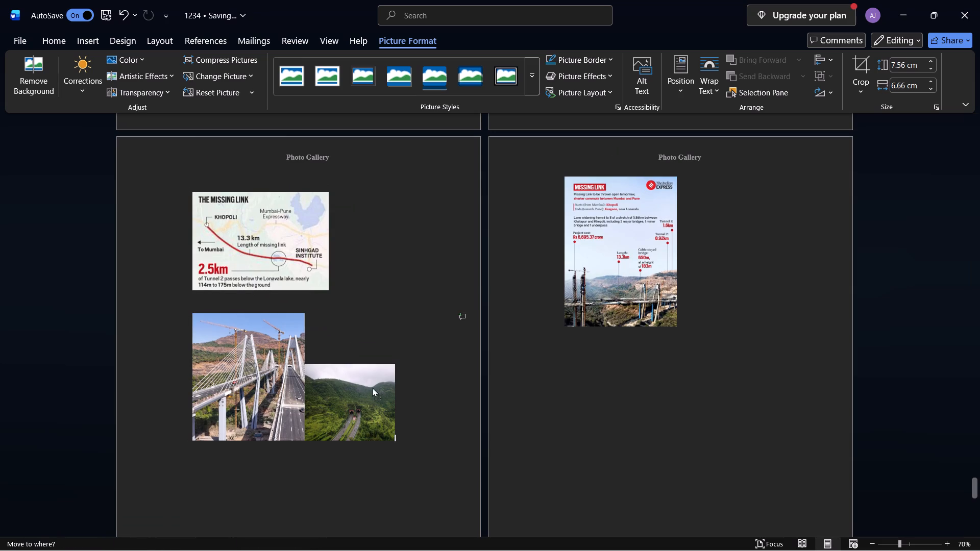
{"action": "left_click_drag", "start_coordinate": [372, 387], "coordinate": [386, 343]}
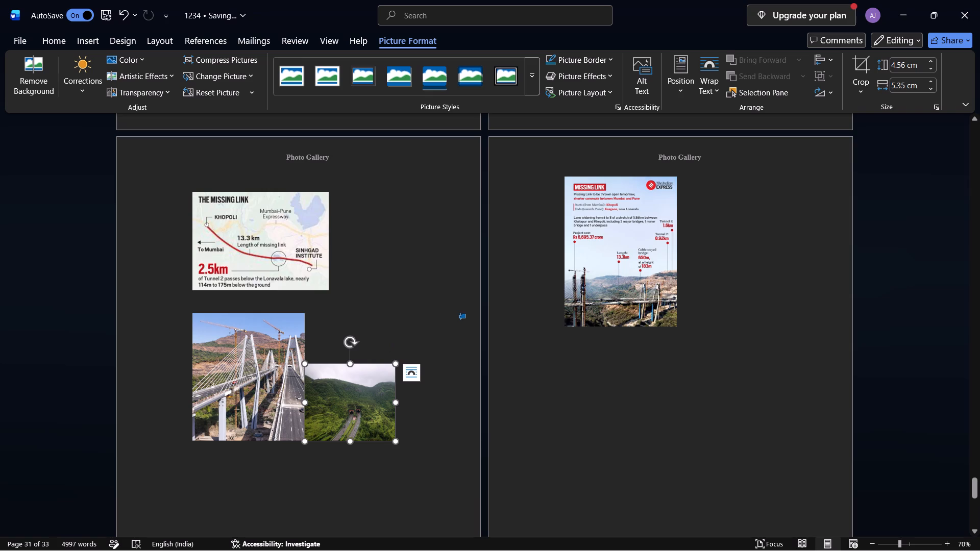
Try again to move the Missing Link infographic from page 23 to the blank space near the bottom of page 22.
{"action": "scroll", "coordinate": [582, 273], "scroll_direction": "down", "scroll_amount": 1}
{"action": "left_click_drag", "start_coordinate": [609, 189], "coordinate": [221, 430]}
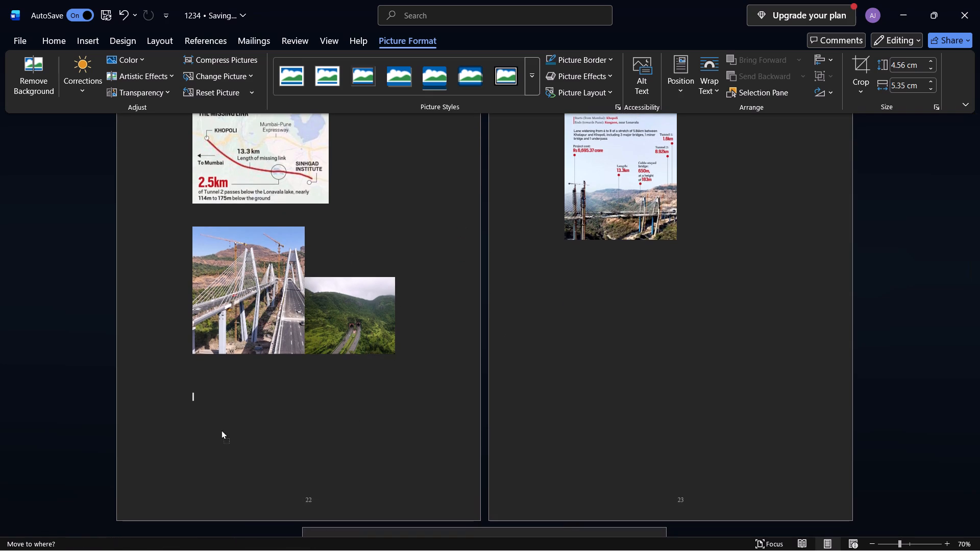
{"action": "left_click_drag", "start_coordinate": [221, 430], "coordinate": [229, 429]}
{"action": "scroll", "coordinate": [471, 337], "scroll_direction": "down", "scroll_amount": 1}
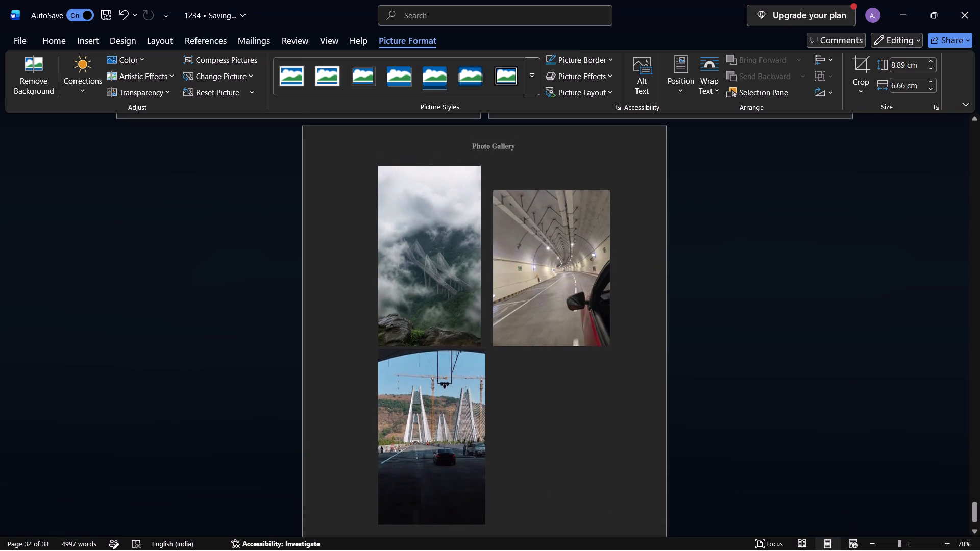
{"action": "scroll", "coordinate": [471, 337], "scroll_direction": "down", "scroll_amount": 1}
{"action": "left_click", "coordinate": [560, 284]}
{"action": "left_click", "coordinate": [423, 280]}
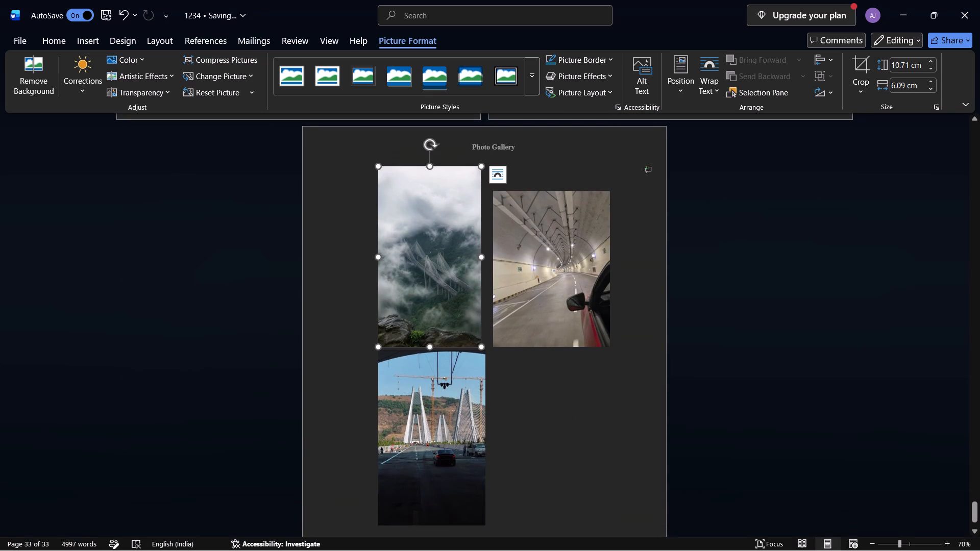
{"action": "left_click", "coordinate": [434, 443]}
Delete the green hillside photo beside the sunlit bridge photo on page 22.
{"action": "scroll", "coordinate": [504, 329], "scroll_direction": "up", "scroll_amount": 1}
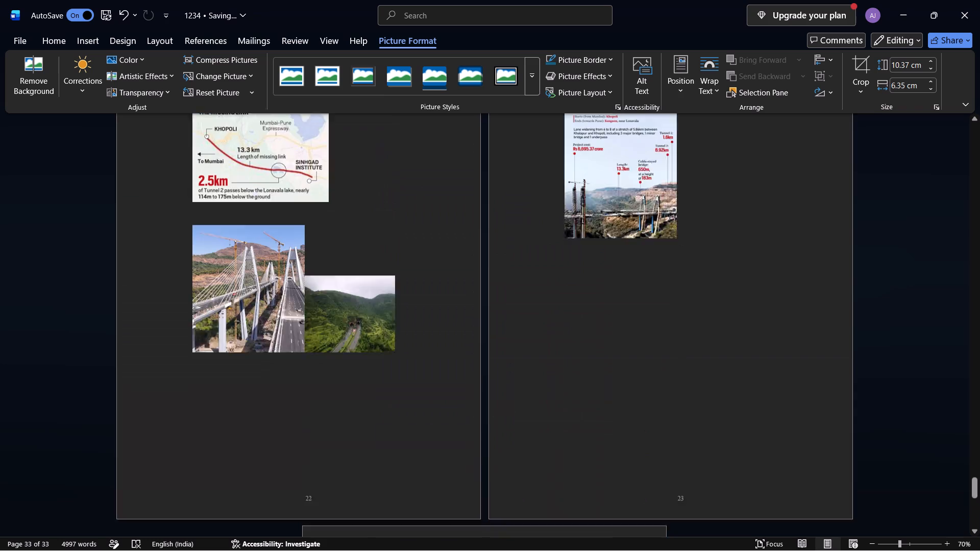
{"action": "scroll", "coordinate": [504, 329], "scroll_direction": "up", "scroll_amount": 2}
{"action": "triple_click", "coordinate": [340, 420]}
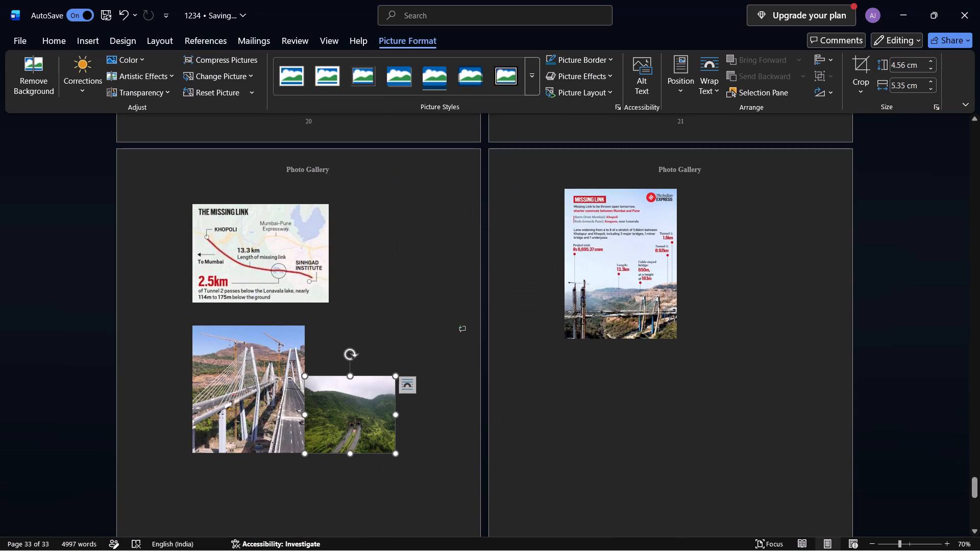
{"action": "key", "text": "Delete"}
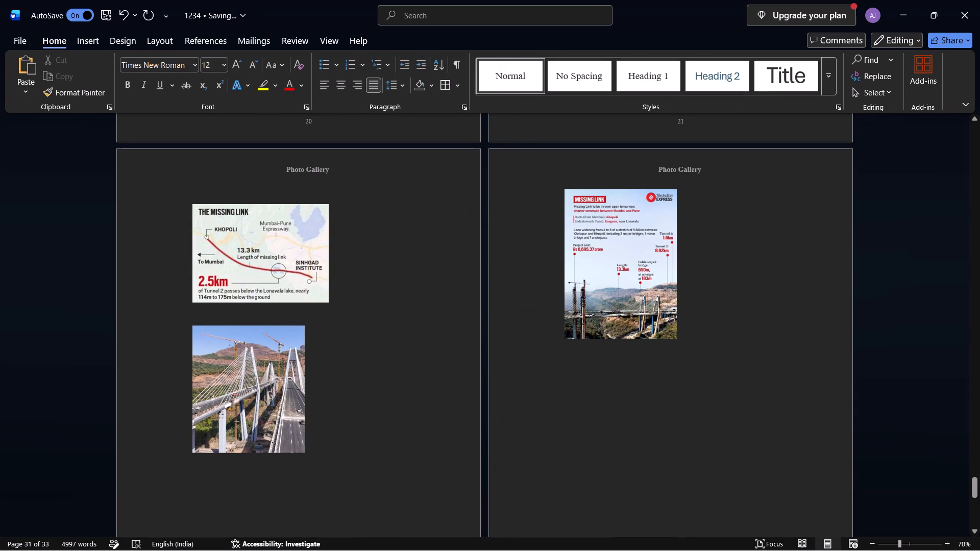
Move the Missing Link infographic from page 23 to page 22, directly beside the sunlit bridge photo.
{"action": "left_click", "coordinate": [610, 267]}
{"action": "left_click", "coordinate": [610, 267]}
{"action": "left_click_drag", "start_coordinate": [610, 267], "coordinate": [318, 394]}
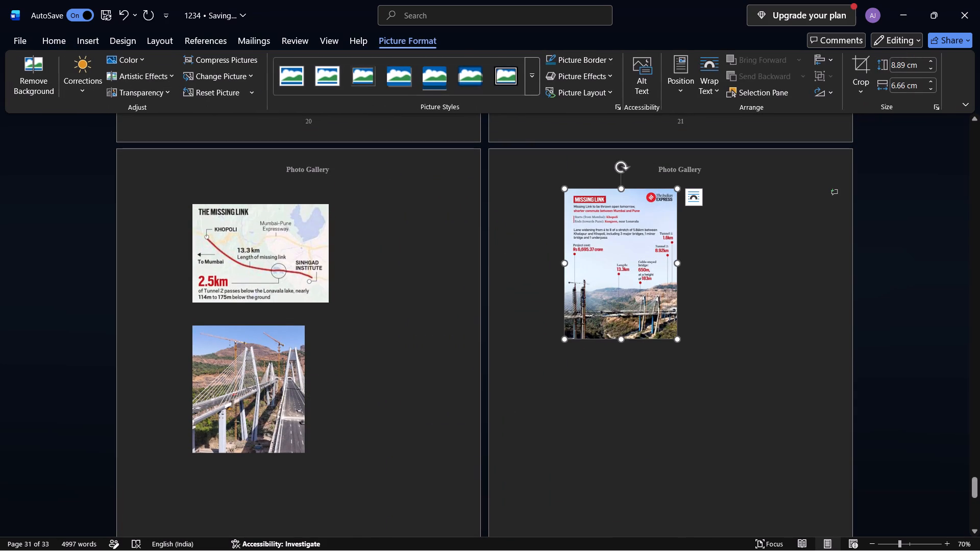
{"action": "left_click_drag", "start_coordinate": [318, 394], "coordinate": [345, 415]}
{"action": "left_click", "coordinate": [615, 242]}
{"action": "left_click_drag", "start_coordinate": [615, 242], "coordinate": [337, 380]}
{"action": "left_click_drag", "start_coordinate": [622, 270], "coordinate": [579, 296]}
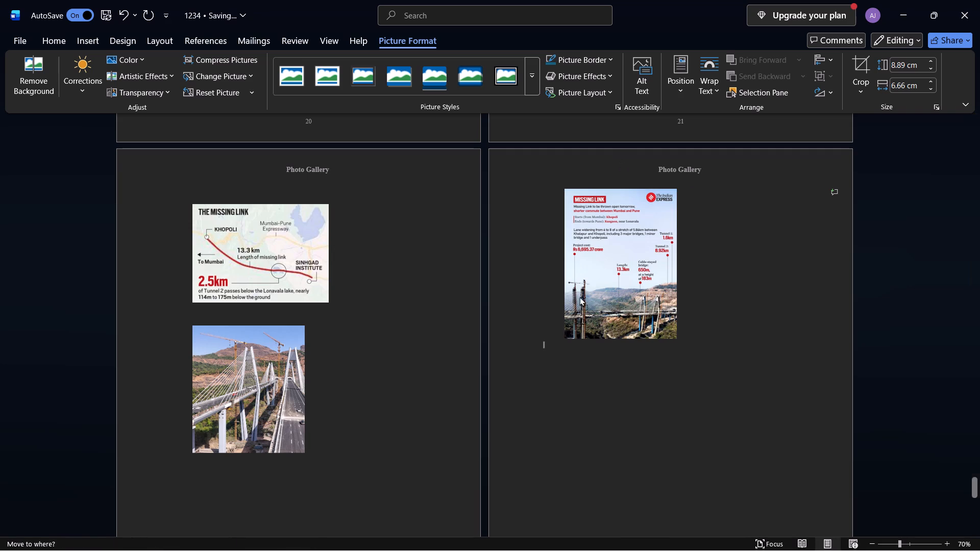
{"action": "left_click_drag", "start_coordinate": [579, 296], "coordinate": [380, 372]}
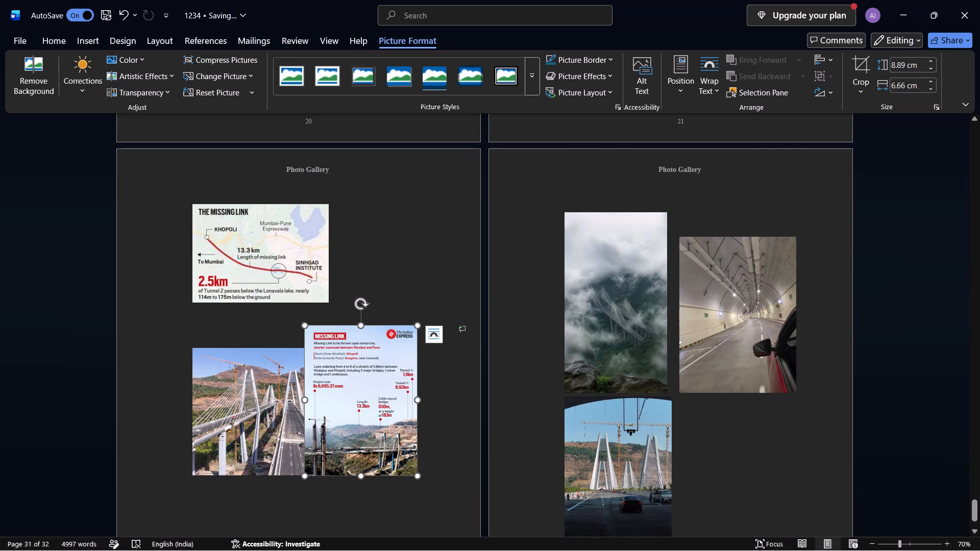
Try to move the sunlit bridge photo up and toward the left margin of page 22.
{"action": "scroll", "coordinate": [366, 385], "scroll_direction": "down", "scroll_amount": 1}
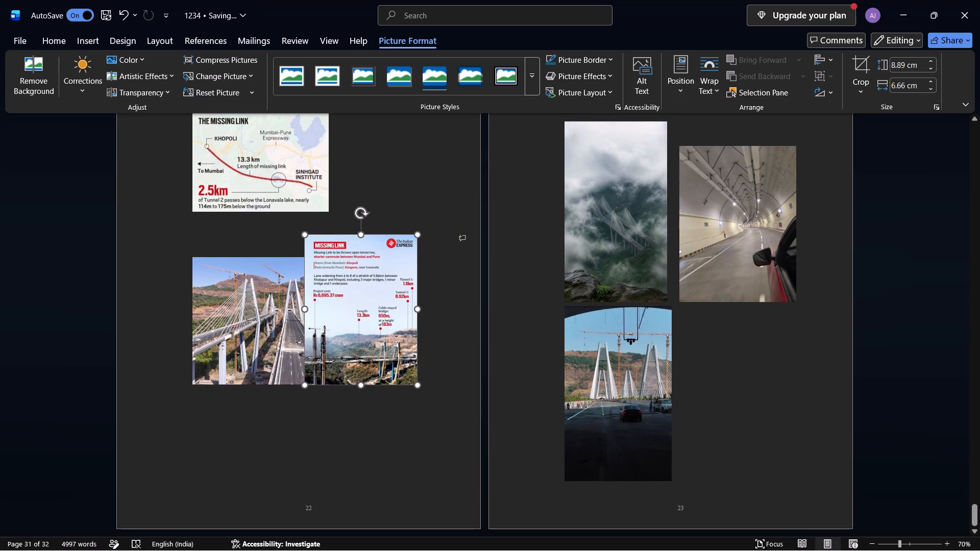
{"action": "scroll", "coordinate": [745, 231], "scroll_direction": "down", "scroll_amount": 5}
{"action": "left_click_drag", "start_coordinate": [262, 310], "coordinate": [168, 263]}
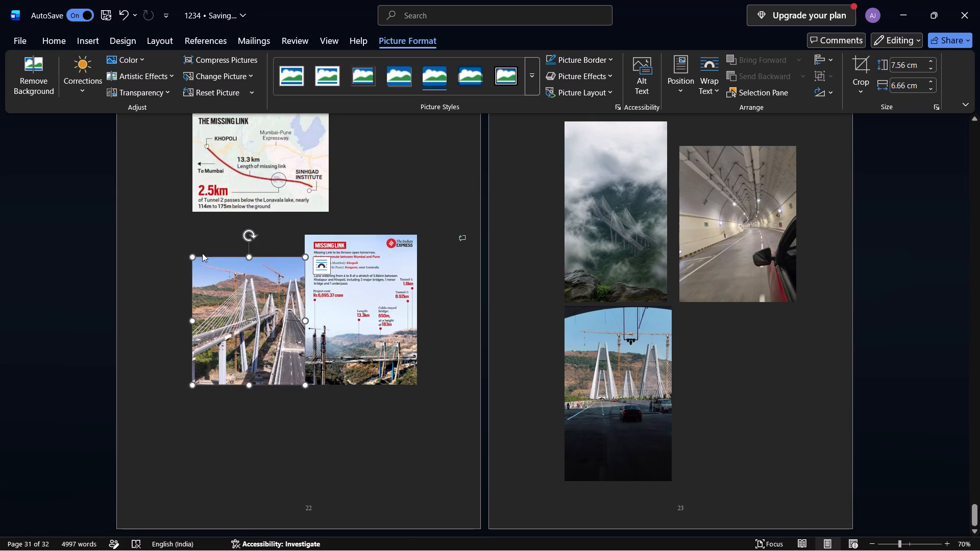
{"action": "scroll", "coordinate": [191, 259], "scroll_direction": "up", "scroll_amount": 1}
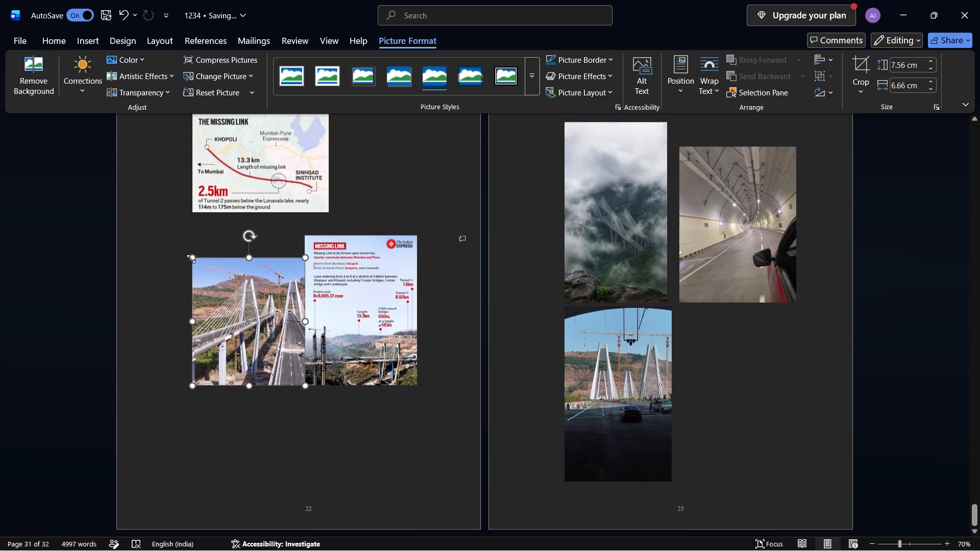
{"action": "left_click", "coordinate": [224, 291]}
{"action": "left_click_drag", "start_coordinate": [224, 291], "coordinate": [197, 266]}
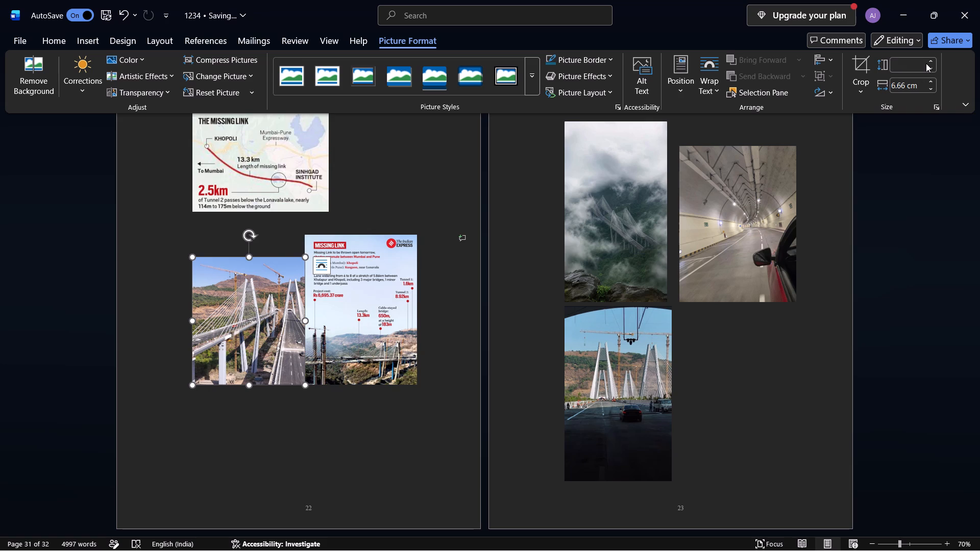
Position the sunlit bridge photo at the bottom left of page 22 with text wrapping.
{"action": "left_click", "coordinate": [681, 84]}
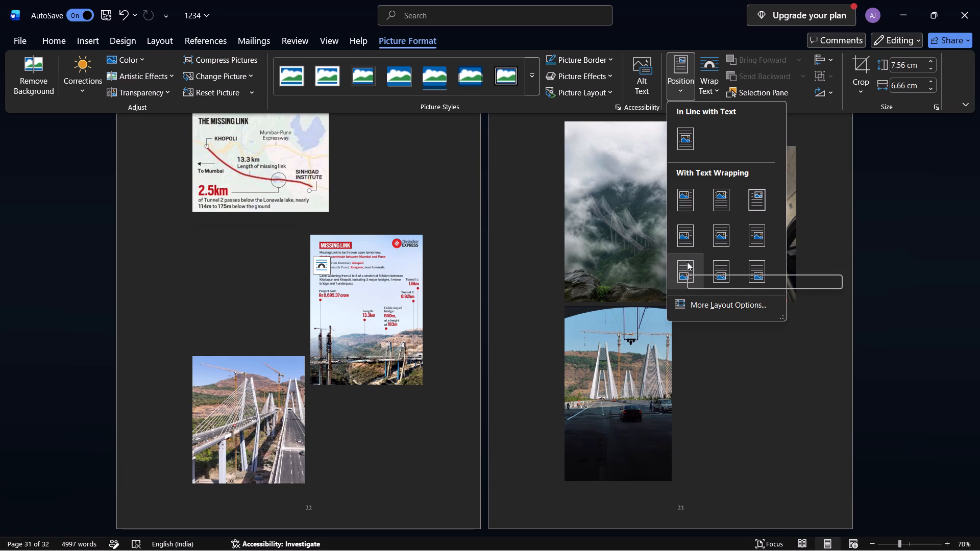
{"action": "left_click", "coordinate": [687, 262]}
Position the Missing Link infographic at the middle right of page 22 with text wrapping.
{"action": "left_click", "coordinate": [382, 331]}
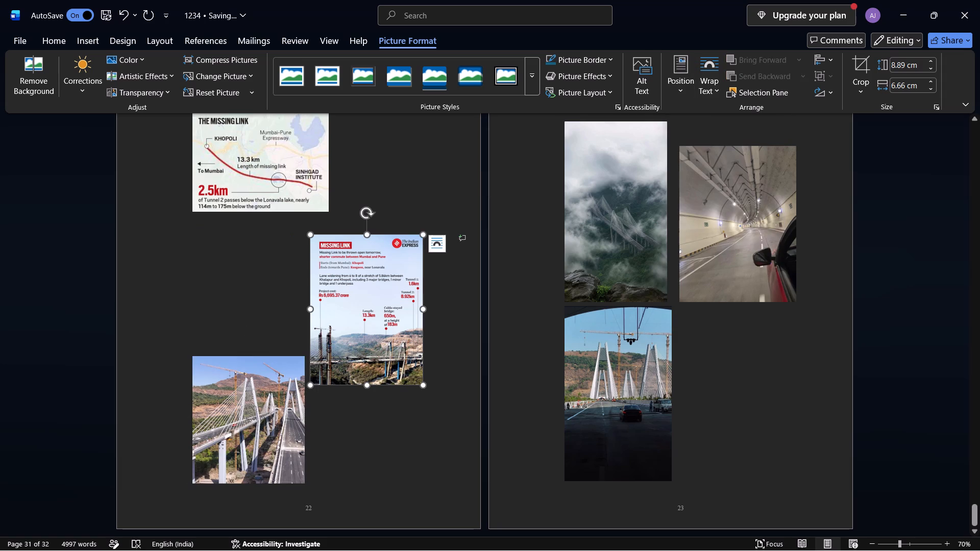
{"action": "left_click", "coordinate": [682, 92]}
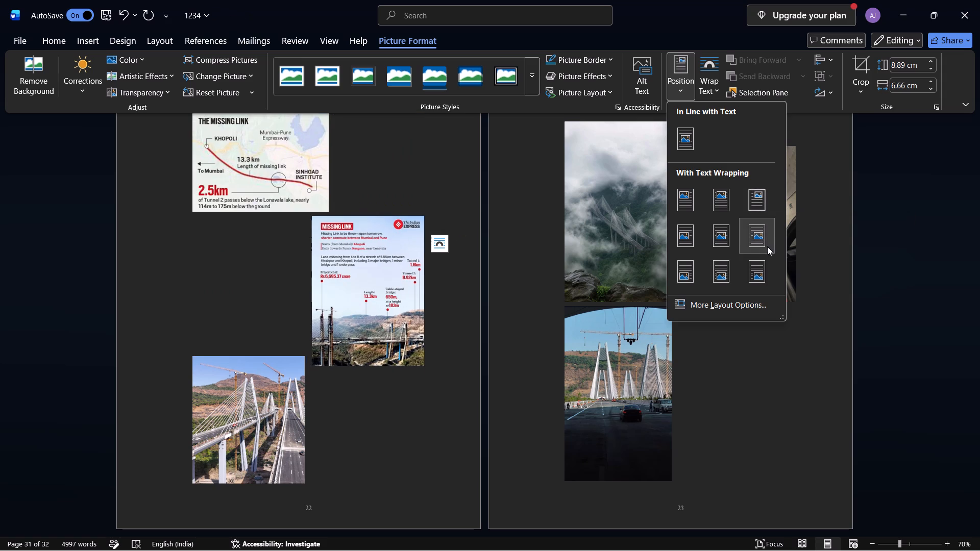
{"action": "left_click", "coordinate": [763, 242]}
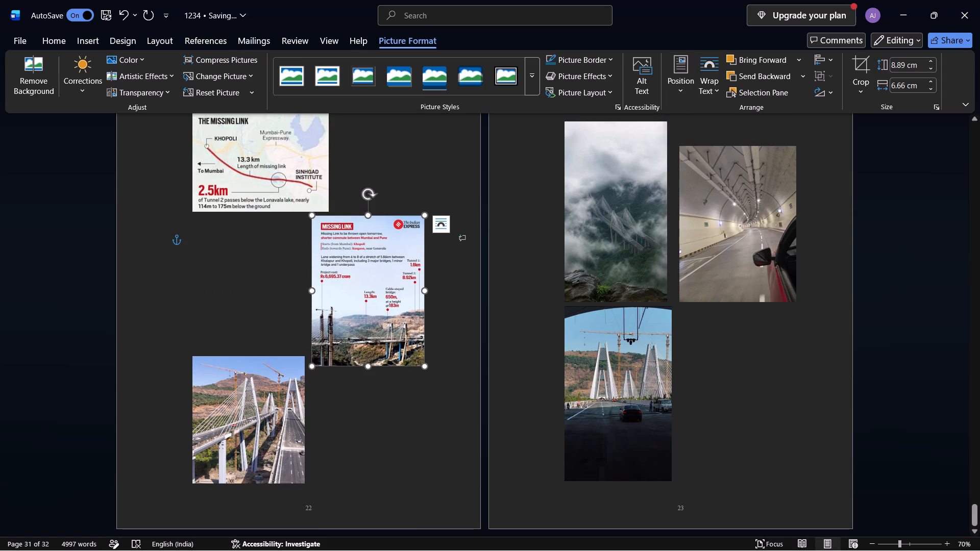
Shrink the tunnel photo on page 23 to 4.99 by 3.74 cm and move it to page 22 above the sunlit bridge photo.
{"action": "left_click", "coordinate": [602, 380]}
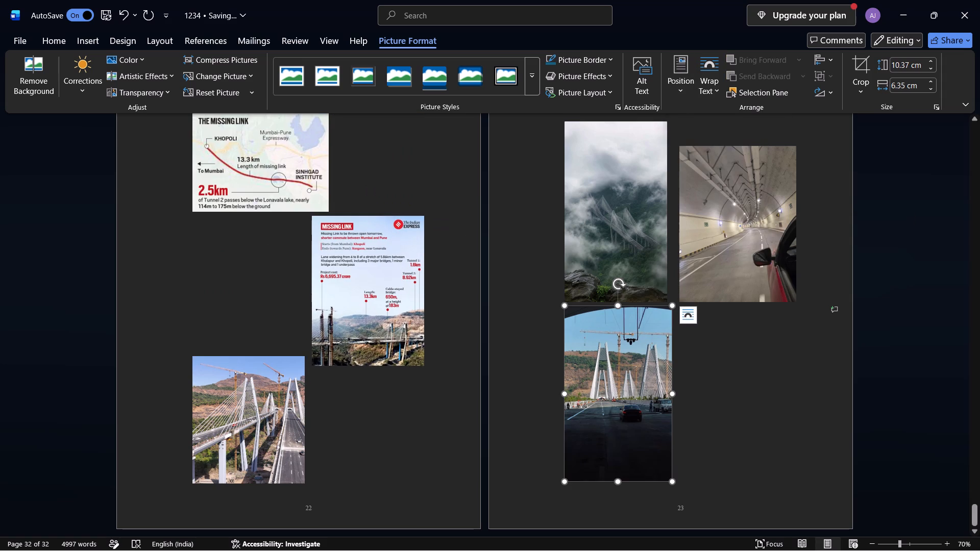
{"action": "left_click", "coordinate": [728, 201]}
{"action": "scroll", "coordinate": [728, 201], "scroll_direction": "down", "scroll_amount": 1}
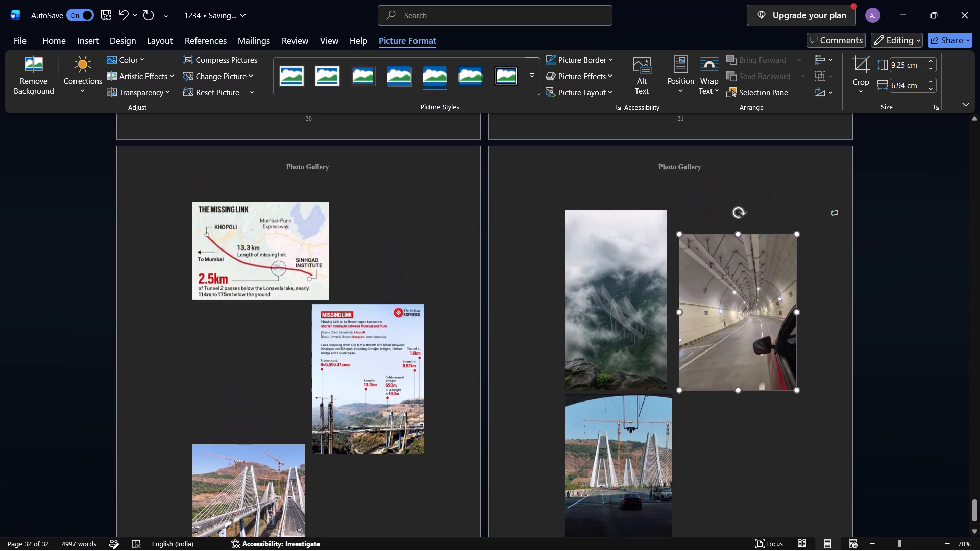
{"action": "scroll", "coordinate": [728, 201], "scroll_direction": "down", "scroll_amount": 2}
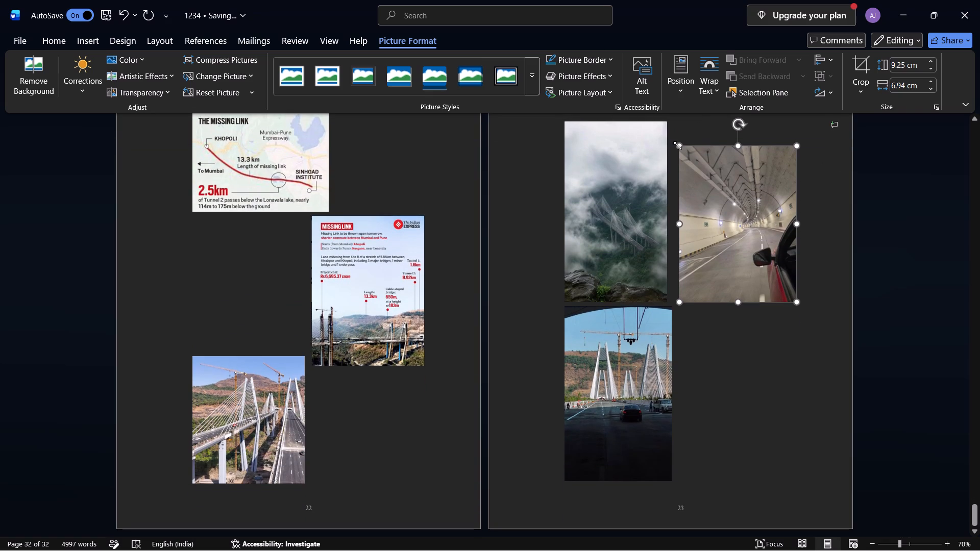
{"action": "left_click_drag", "start_coordinate": [677, 146], "coordinate": [767, 218]}
{"action": "left_click_drag", "start_coordinate": [754, 270], "coordinate": [282, 281]}
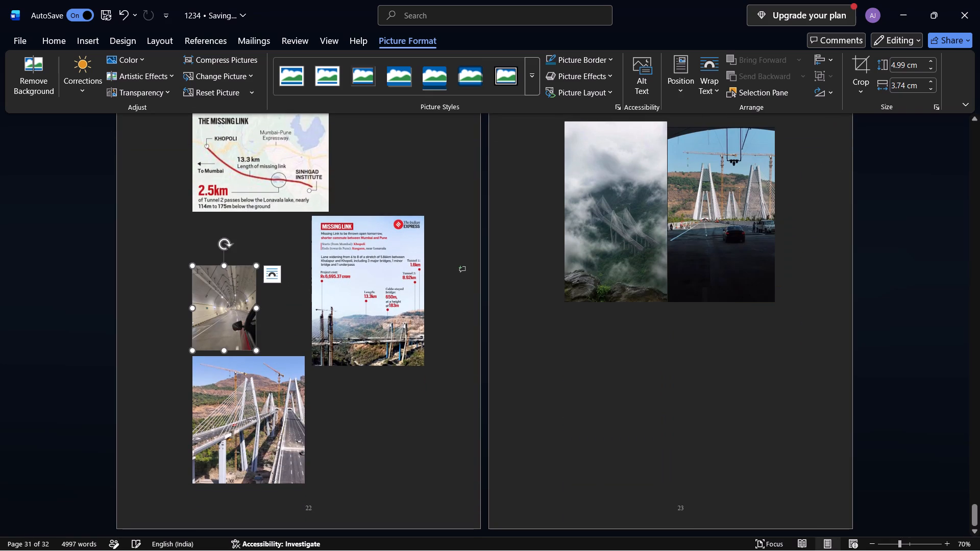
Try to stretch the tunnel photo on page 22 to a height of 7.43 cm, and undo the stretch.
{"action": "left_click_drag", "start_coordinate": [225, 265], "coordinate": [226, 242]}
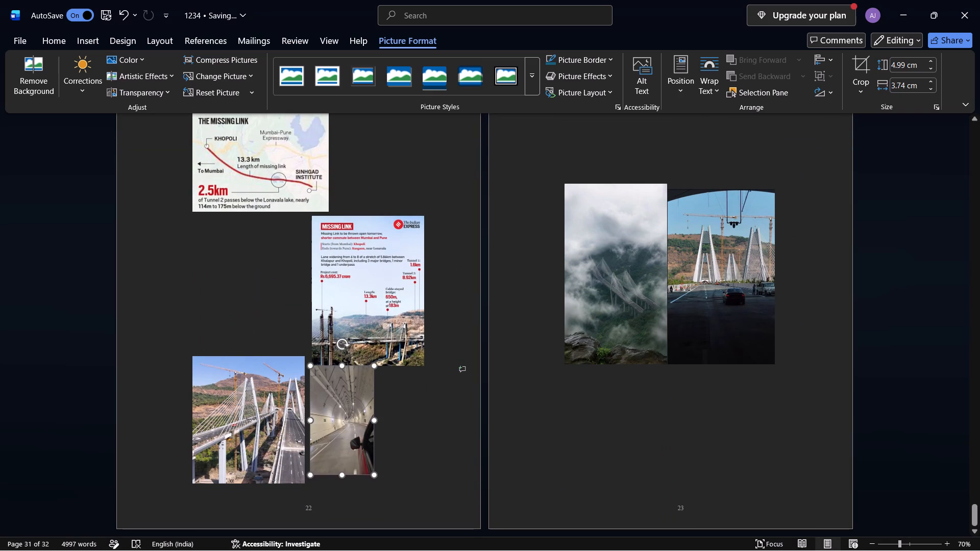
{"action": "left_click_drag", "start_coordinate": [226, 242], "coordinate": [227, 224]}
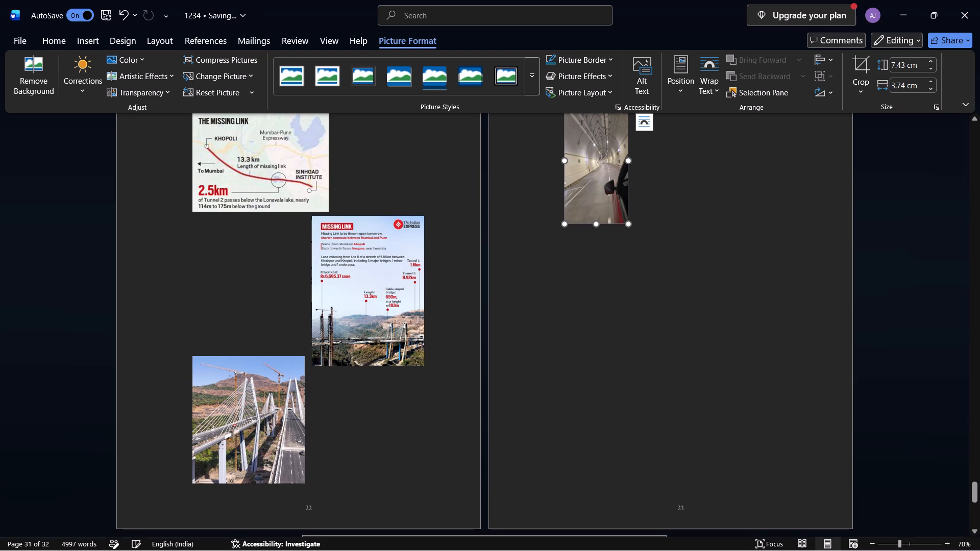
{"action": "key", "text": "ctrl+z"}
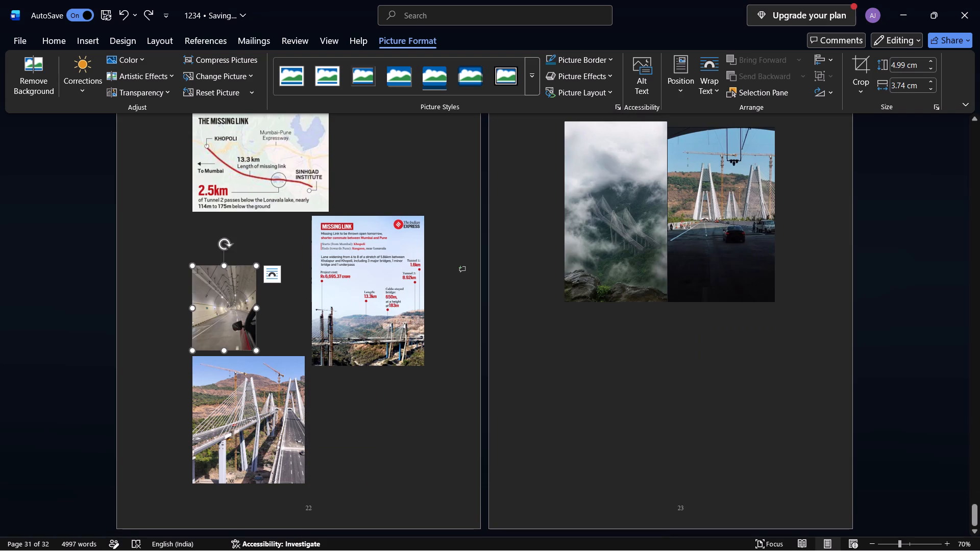
Resize the tunnel photo to 6.86 cm high by 5.26 cm wide, so it sits beside the sunlit bridge photo.
{"action": "left_click_drag", "start_coordinate": [258, 308], "coordinate": [281, 308]}
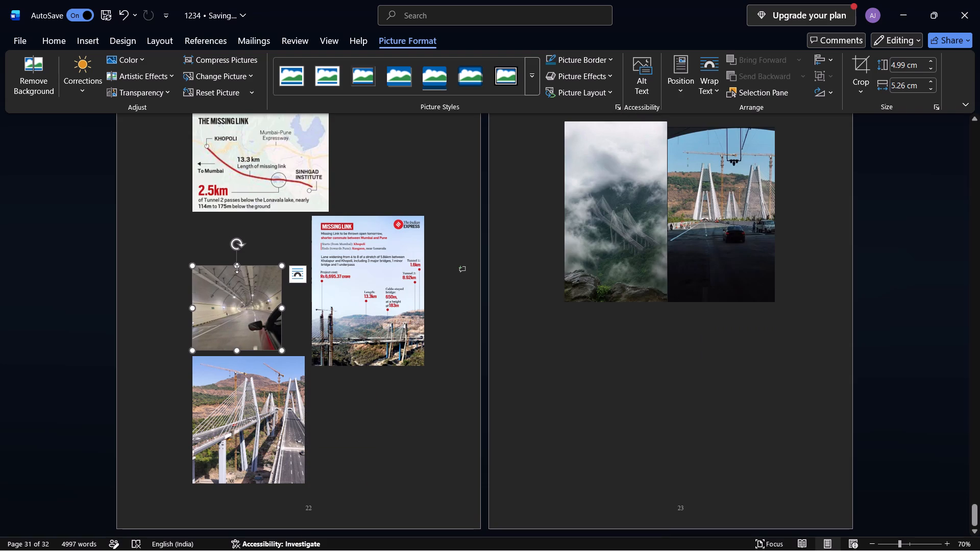
{"action": "left_click_drag", "start_coordinate": [234, 266], "coordinate": [236, 242]}
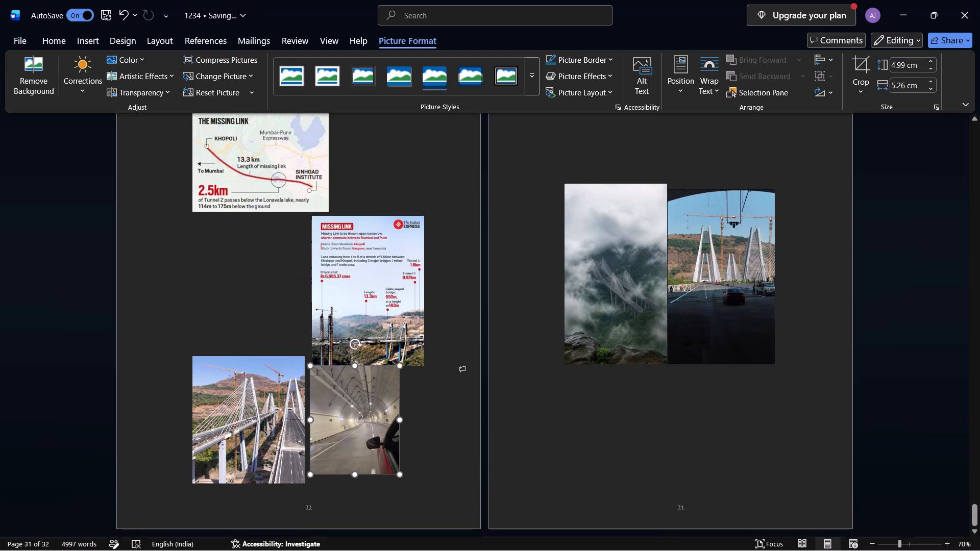
{"action": "left_click_drag", "start_coordinate": [236, 242], "coordinate": [238, 234]}
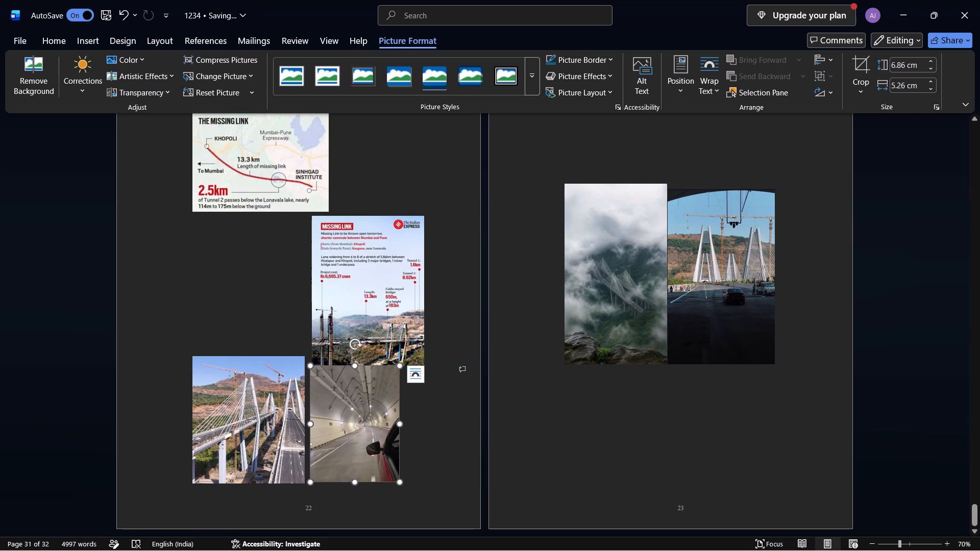
Move the dark windscreen-view bridge photo ahead of the tunnel photo and reduce its height to 7.53 cm.
{"action": "left_click", "coordinate": [592, 300]}
{"action": "left_click", "coordinate": [725, 279]}
{"action": "left_click_drag", "start_coordinate": [725, 279], "coordinate": [273, 298]}
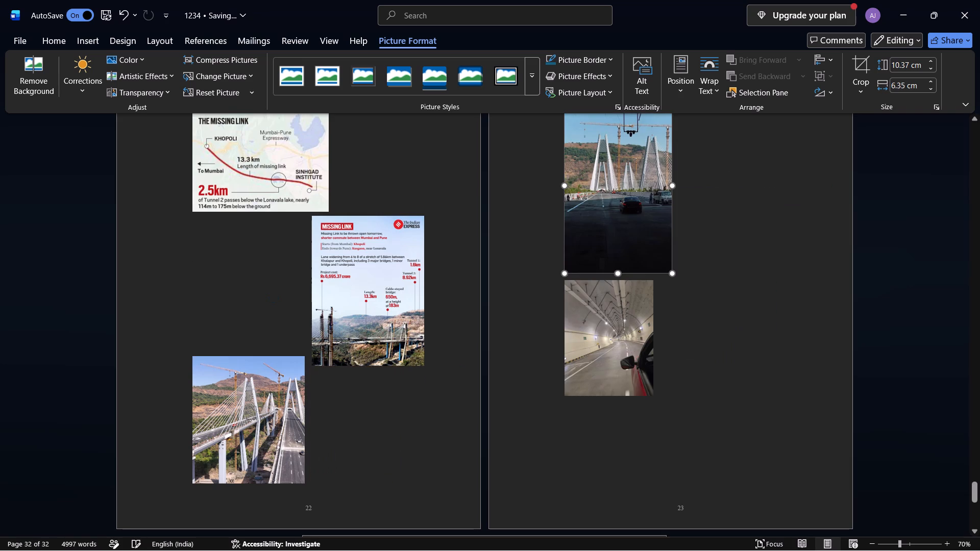
{"action": "left_click", "coordinate": [616, 270]}
{"action": "left_click_drag", "start_coordinate": [616, 270], "coordinate": [614, 224]}
{"action": "scroll", "coordinate": [614, 224], "scroll_direction": "up", "scroll_amount": 1}
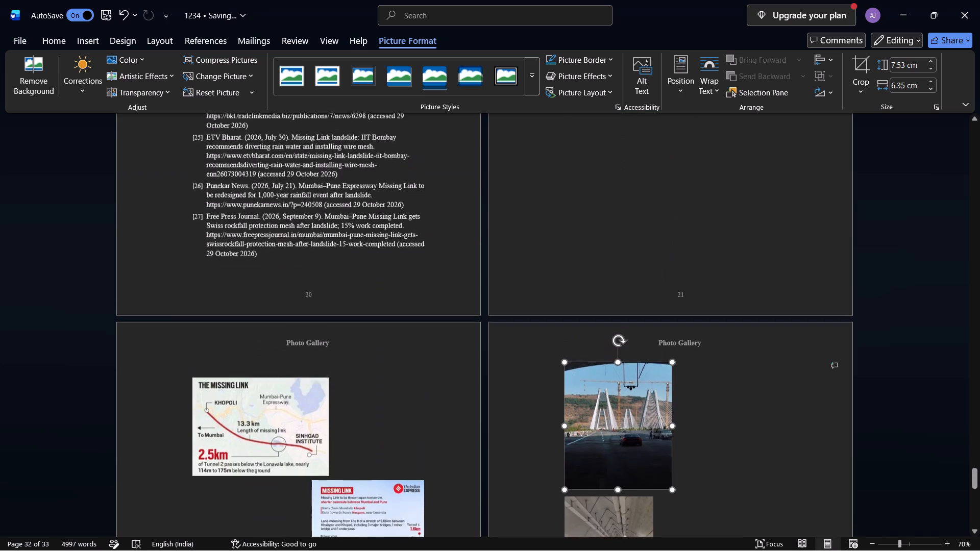
{"action": "scroll", "coordinate": [614, 188], "scroll_direction": "down", "scroll_amount": 1}
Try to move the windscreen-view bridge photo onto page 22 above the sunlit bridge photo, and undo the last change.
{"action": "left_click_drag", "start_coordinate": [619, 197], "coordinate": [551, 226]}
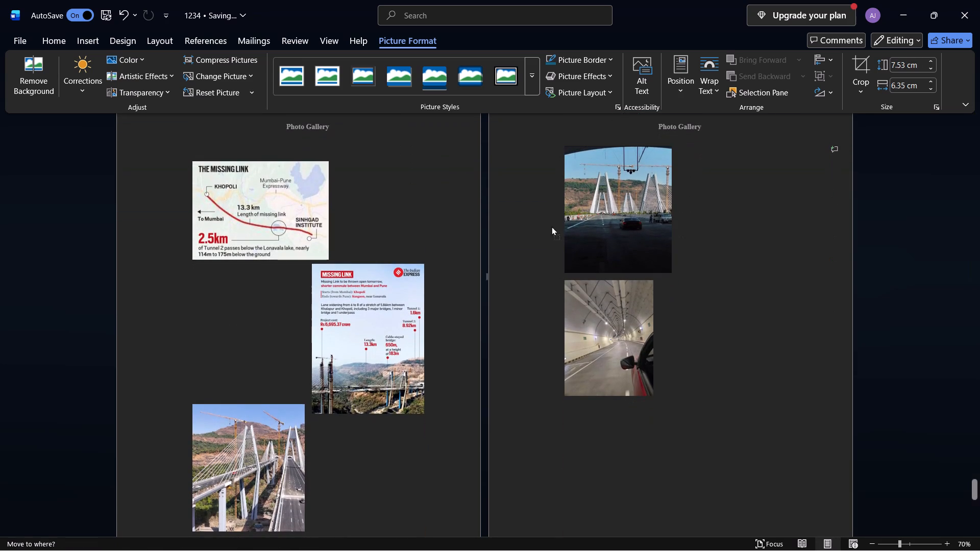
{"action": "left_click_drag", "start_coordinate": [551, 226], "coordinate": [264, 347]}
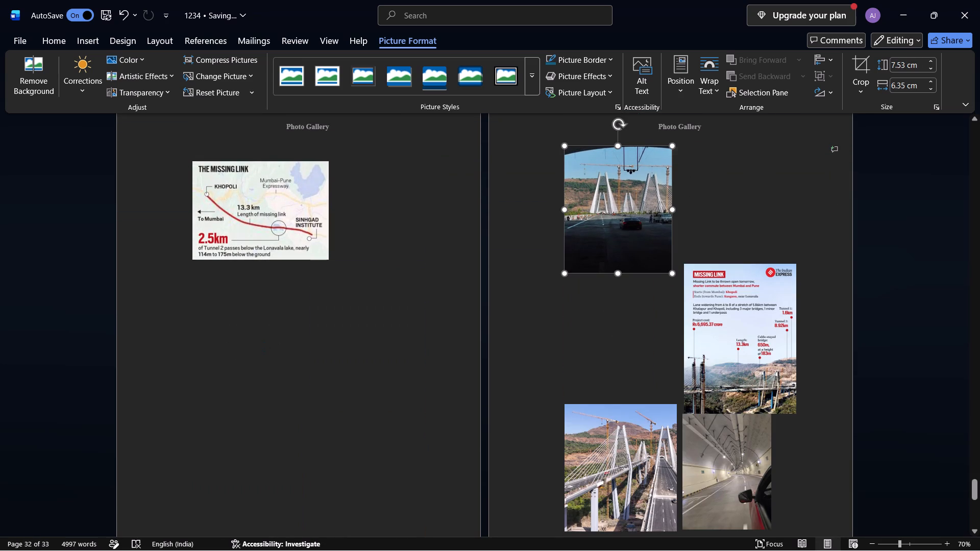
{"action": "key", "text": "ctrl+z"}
Fit the windscreen-view bridge photo between the route map and sunlit bridge photo on page 22, with a height of 5.99 cm.
{"action": "left_click_drag", "start_coordinate": [618, 274], "coordinate": [625, 226]}
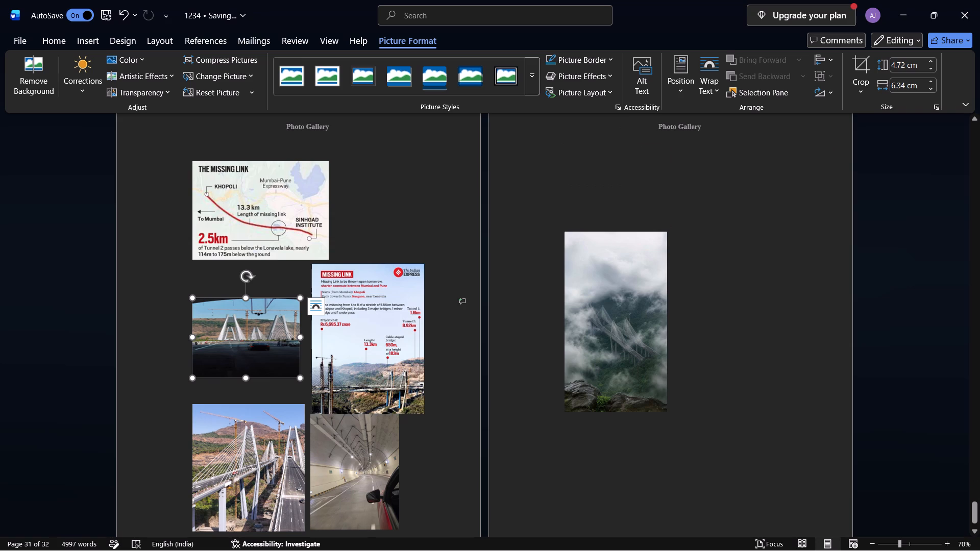
{"action": "left_click_drag", "start_coordinate": [244, 298], "coordinate": [249, 279]}
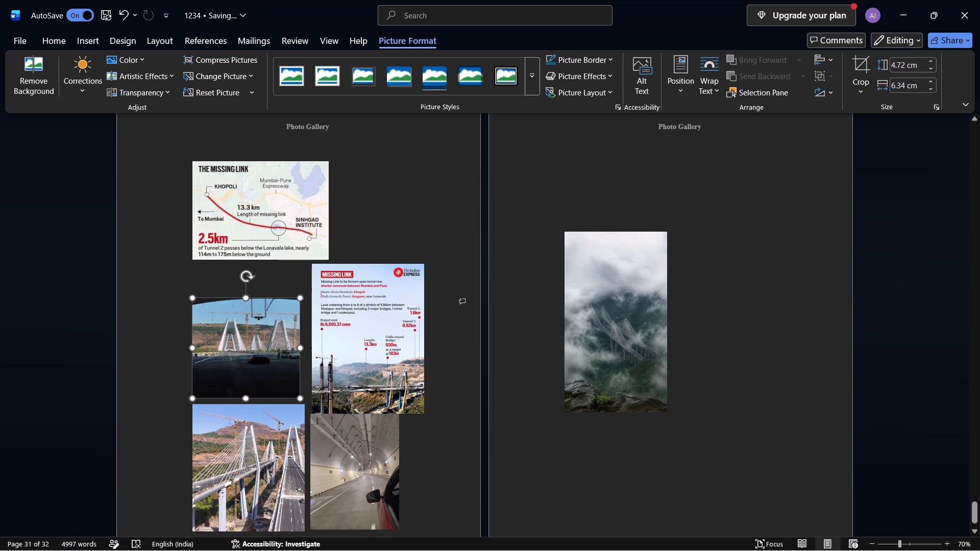
{"action": "left_click_drag", "start_coordinate": [249, 279], "coordinate": [249, 283]}
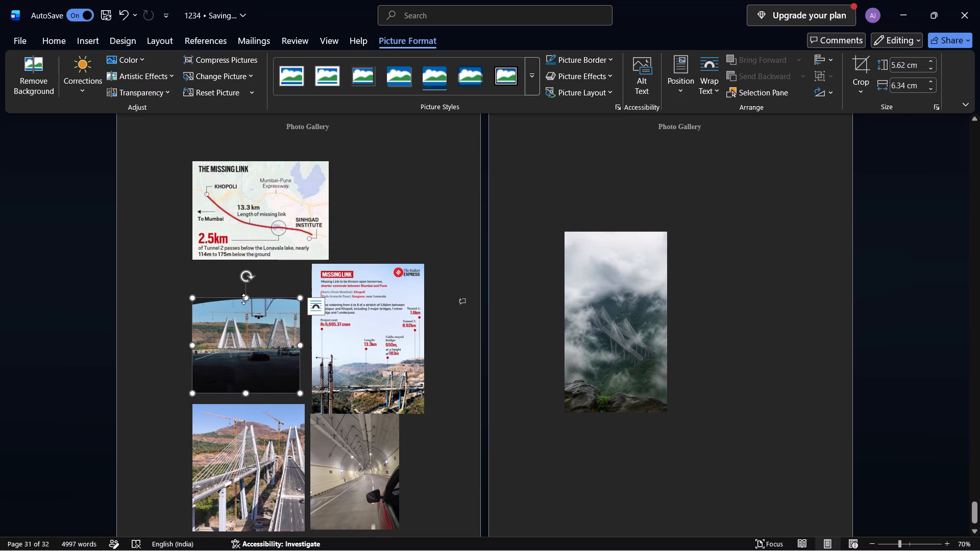
{"action": "left_click_drag", "start_coordinate": [244, 300], "coordinate": [248, 292]}
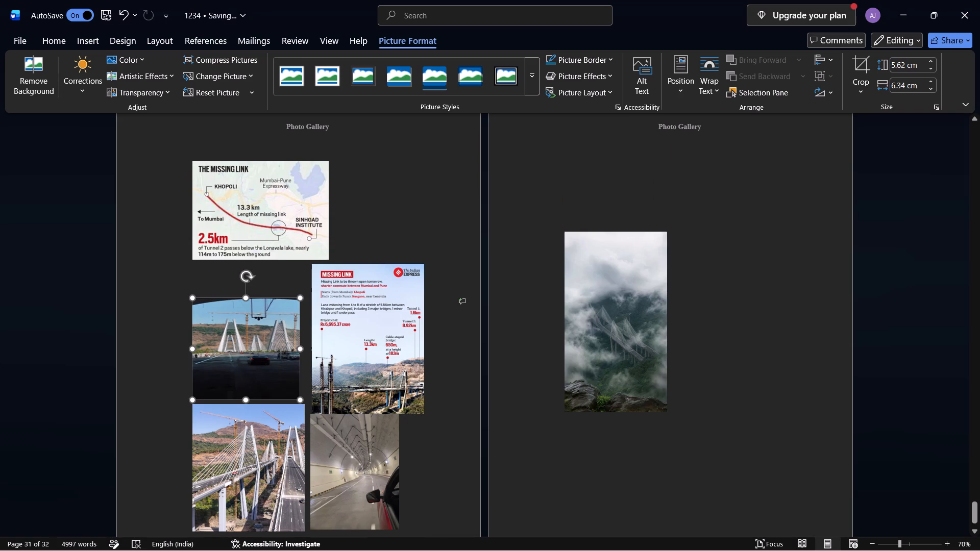
{"action": "left_click_drag", "start_coordinate": [248, 292], "coordinate": [247, 292]}
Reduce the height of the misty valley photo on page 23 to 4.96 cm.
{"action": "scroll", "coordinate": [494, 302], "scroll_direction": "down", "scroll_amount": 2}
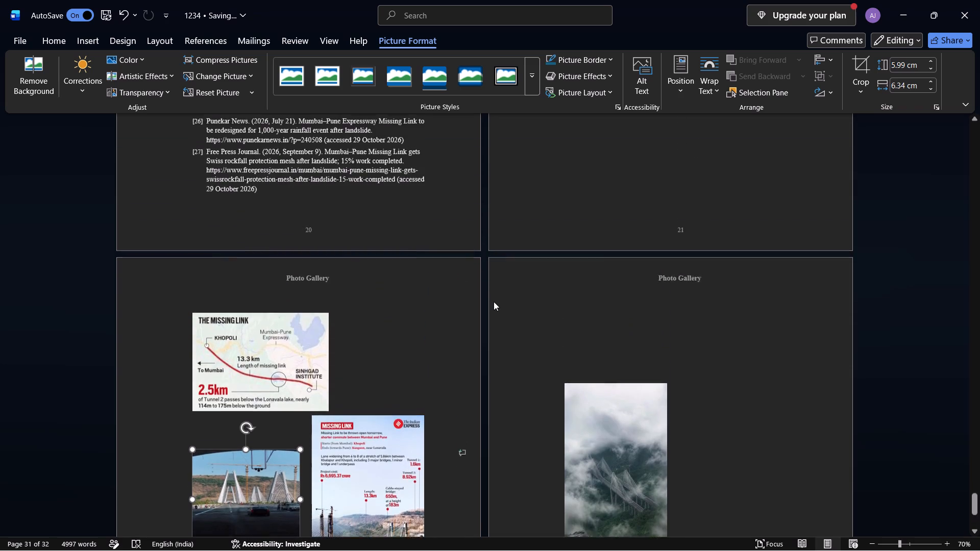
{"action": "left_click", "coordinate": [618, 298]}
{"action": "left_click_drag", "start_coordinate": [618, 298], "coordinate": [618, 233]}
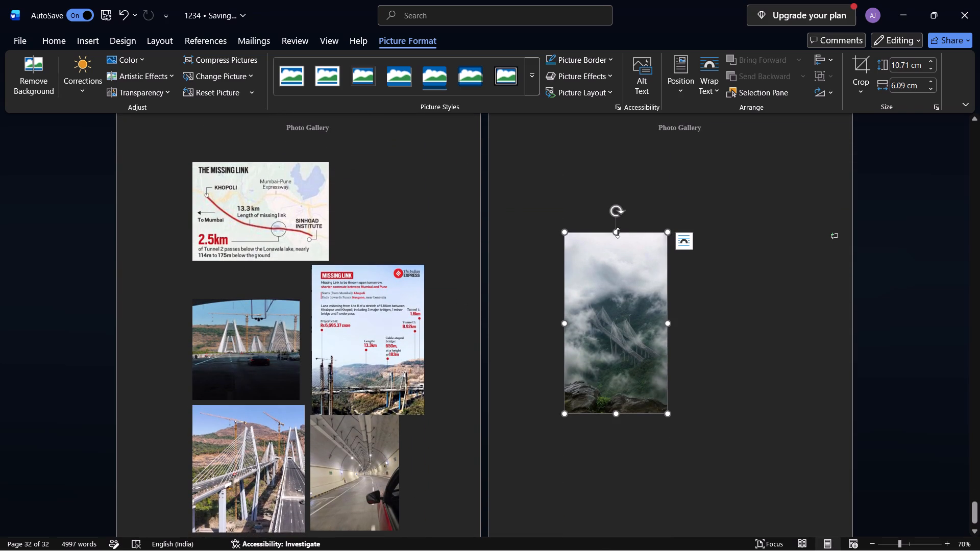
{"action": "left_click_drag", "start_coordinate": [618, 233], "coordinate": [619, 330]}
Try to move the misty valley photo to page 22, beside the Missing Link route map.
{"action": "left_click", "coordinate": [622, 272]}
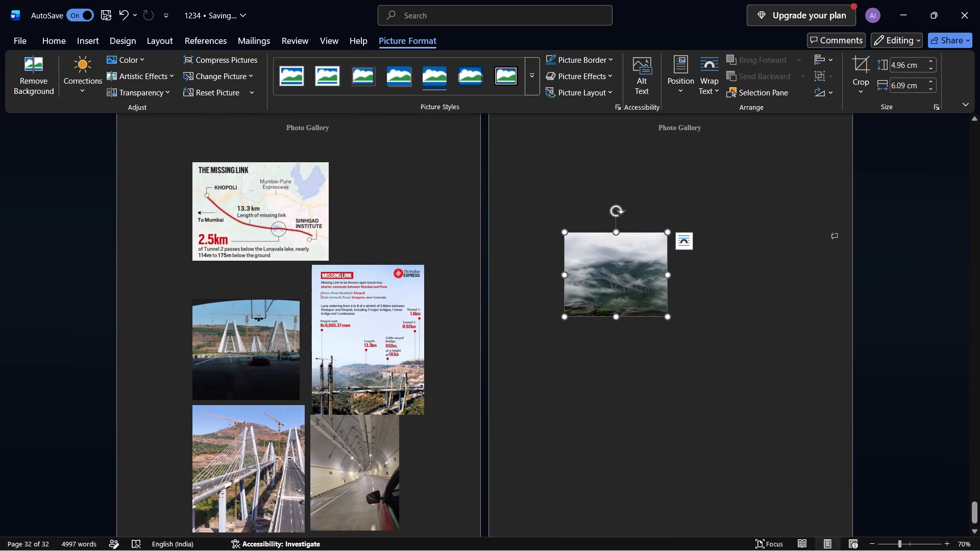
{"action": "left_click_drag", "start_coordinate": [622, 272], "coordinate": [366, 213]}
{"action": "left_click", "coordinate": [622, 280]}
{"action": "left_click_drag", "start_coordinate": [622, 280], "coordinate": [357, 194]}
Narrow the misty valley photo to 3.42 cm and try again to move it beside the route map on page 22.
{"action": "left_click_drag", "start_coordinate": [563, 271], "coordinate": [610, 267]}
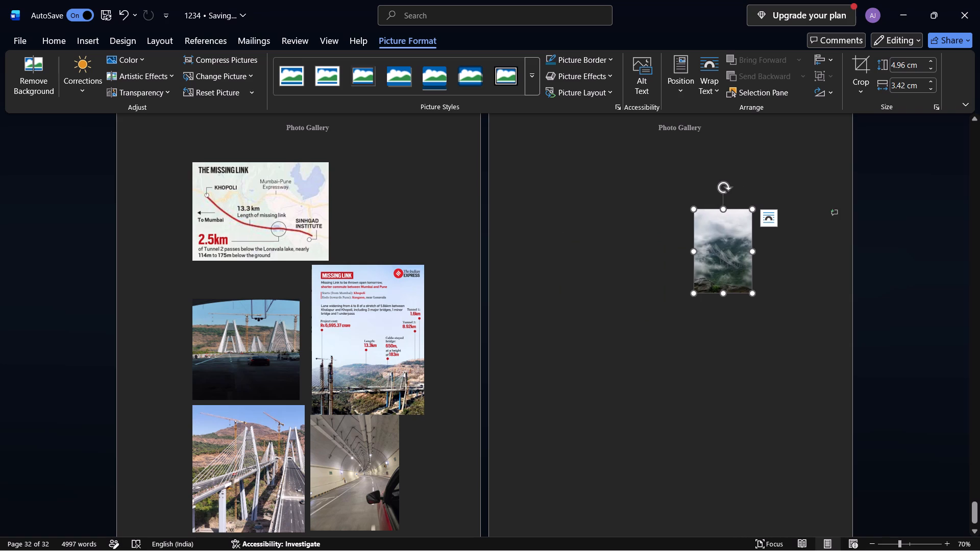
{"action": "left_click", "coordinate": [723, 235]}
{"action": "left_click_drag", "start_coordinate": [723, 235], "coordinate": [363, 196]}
Delete the misty valley photo from page 23.
{"action": "scroll", "coordinate": [363, 196], "scroll_direction": "down", "scroll_amount": 1}
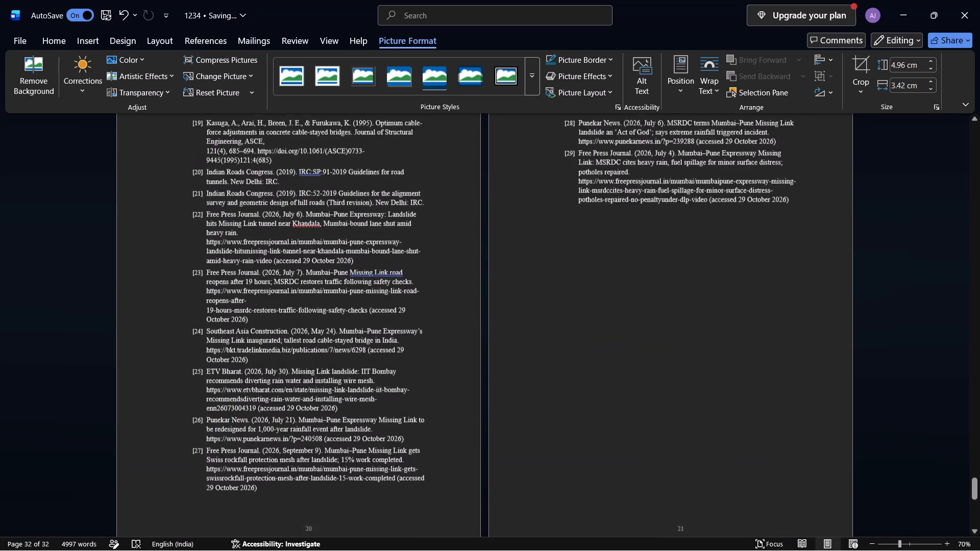
{"action": "scroll", "coordinate": [363, 196], "scroll_direction": "down", "scroll_amount": 1}
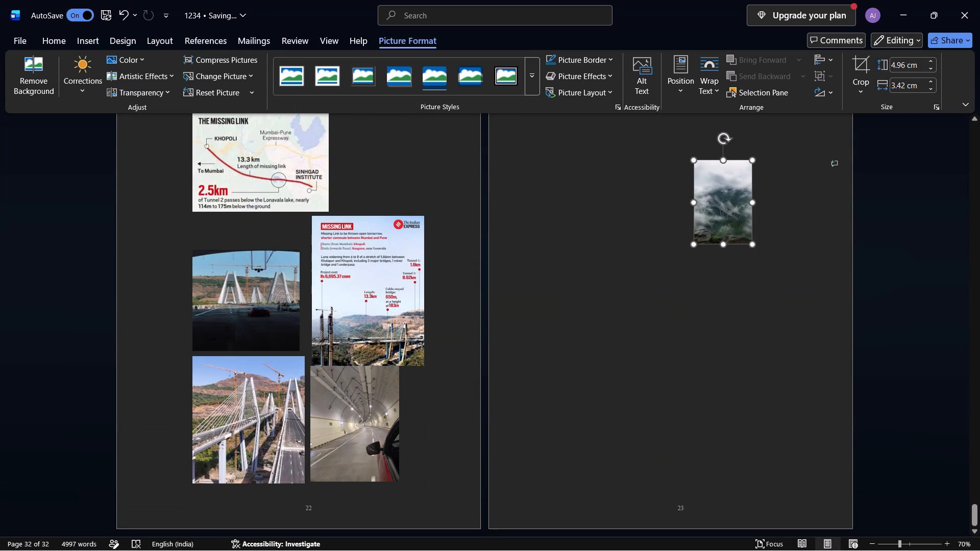
{"action": "key", "text": "Delete"}
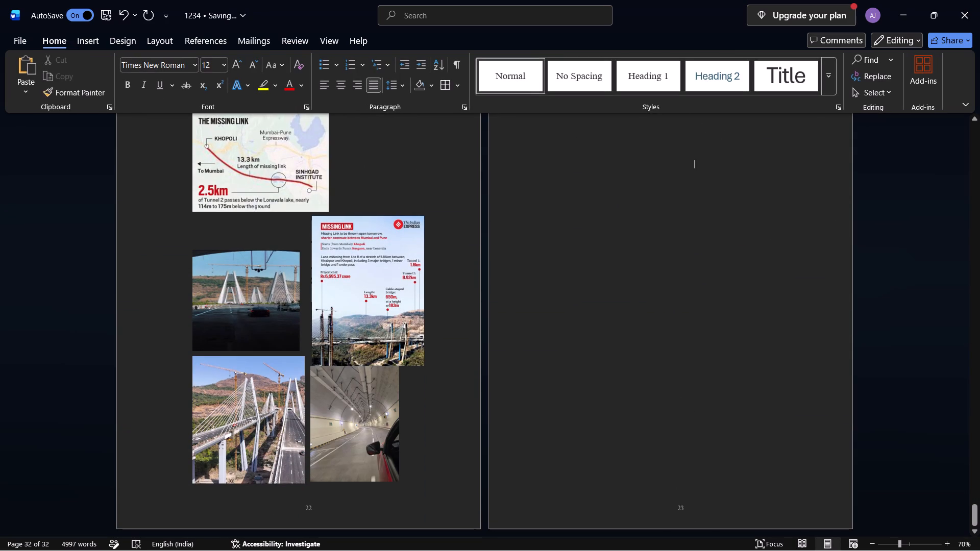
Delete backwards through the empty content on page 23 to remove the blank page after the Photo Gallery.
{"action": "left_click", "coordinate": [632, 497]}
{"action": "key", "text": "BackSpace"}
{"action": "key", "text": "BackSpace"}
{"action": "key", "text": "BackSpace"}
{"action": "key", "text": "BackSpace"}
{"action": "key", "text": "BackSpace"}
{"action": "key", "text": "BackSpace"}
{"action": "key", "text": "BackSpace"}
{"action": "key", "text": "BackSpace"}
{"action": "key", "text": "BackSpace"}
{"action": "key", "text": "BackSpace"}
{"action": "key", "text": "BackSpace"}
{"action": "key", "text": "BackSpace"}
{"action": "key", "text": "BackSpace"}
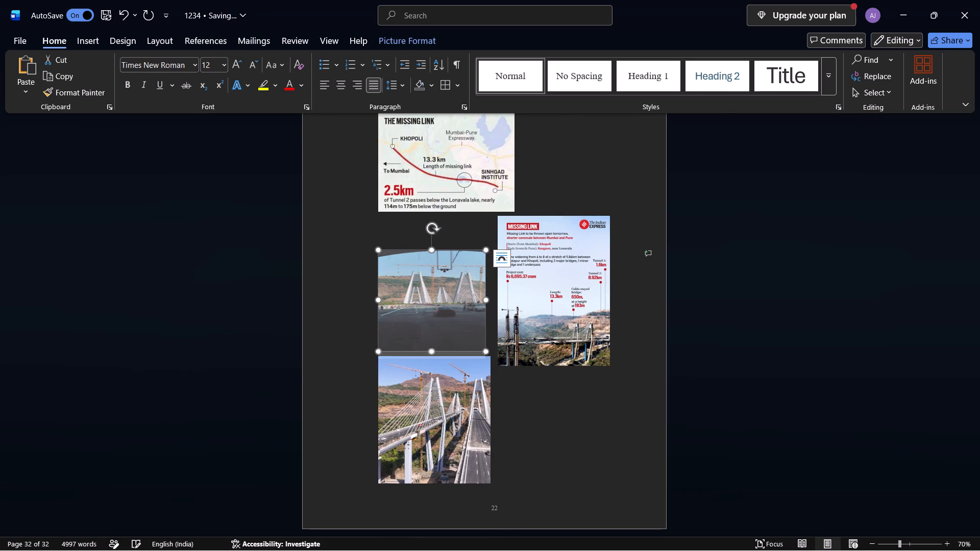
Undo the excess deletions to restore the tunnel photo on page 22, keeping the blank page removed.
{"action": "key", "text": "ctrl+z"}
{"action": "key", "text": "ctrl+z"}
{"action": "key", "text": "ctrl+z"}
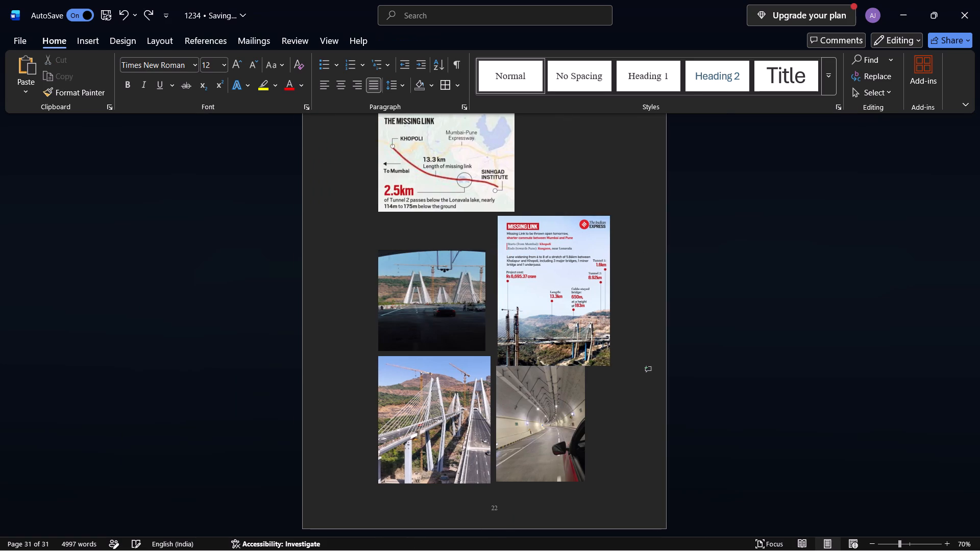
Go back from the Photo Gallery to the report's earlier chapter pages.
{"action": "scroll", "coordinate": [632, 497], "scroll_direction": "up", "scroll_amount": 14}
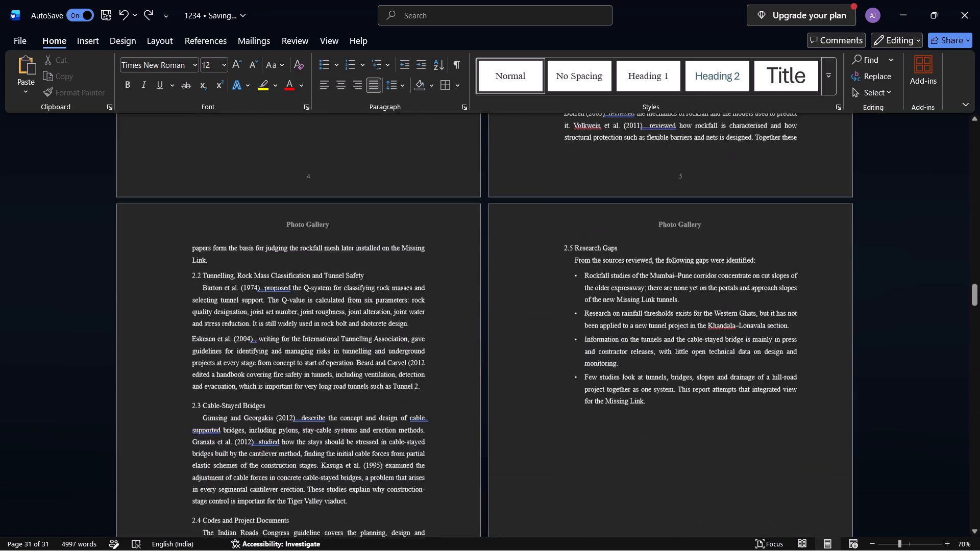
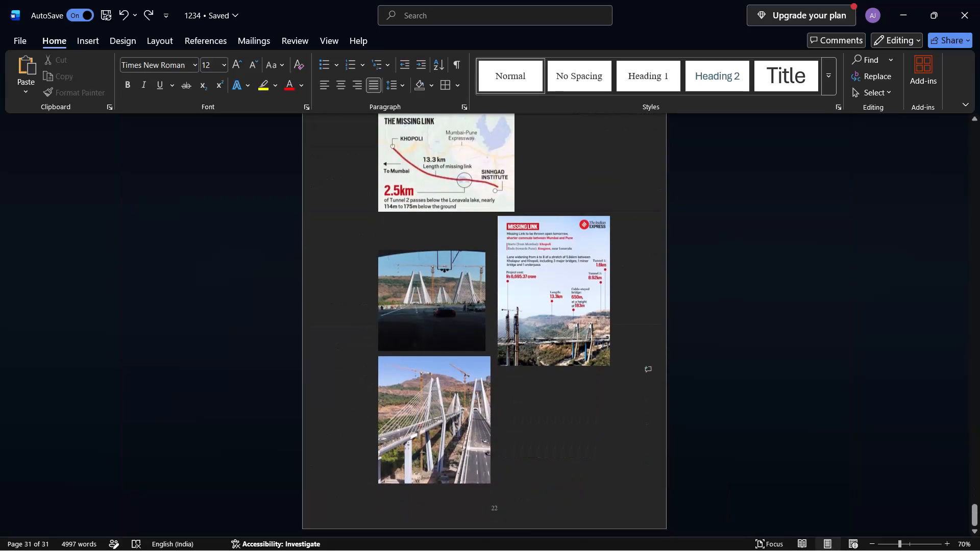
Copy the "Photo Gallery" heading from the header of page 22 and return to the document body.
{"action": "scroll", "coordinate": [429, 366], "scroll_direction": "up", "scroll_amount": 1}
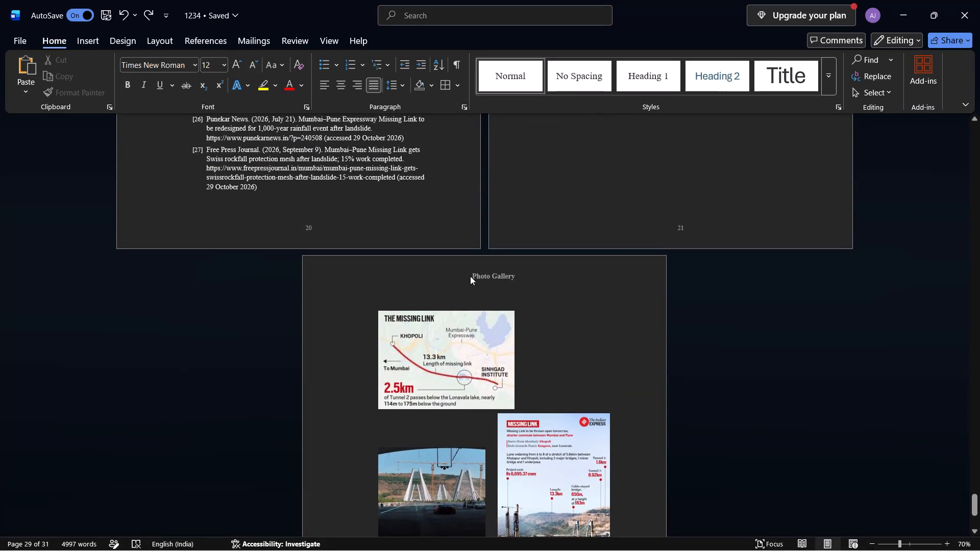
{"action": "triple_click", "coordinate": [487, 272]}
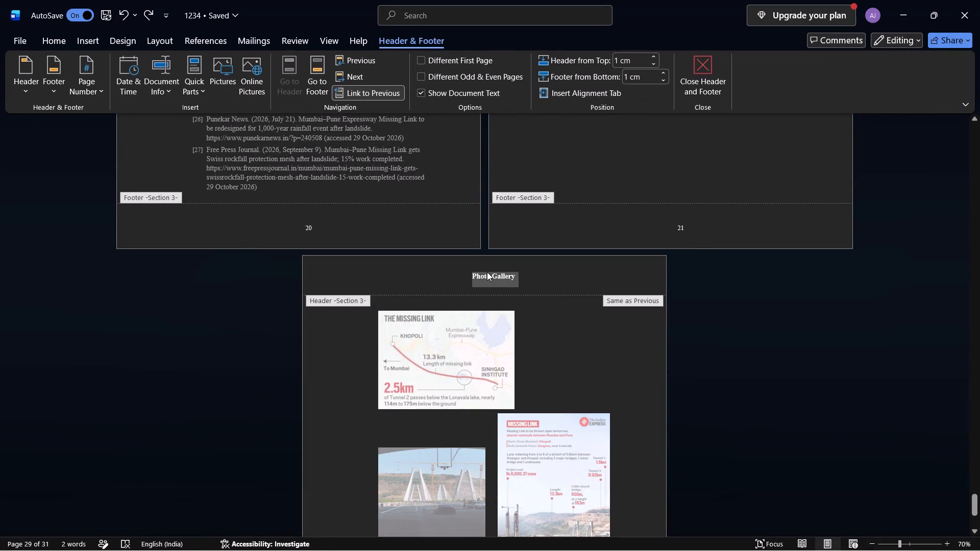
{"action": "key", "text": "ctrl+c"}
{"action": "left_click", "coordinate": [481, 396]}
{"action": "triple_click", "coordinate": [369, 421]}
Paste the copied "Photo Gallery" heading on a new line below References in the table of contents.
{"action": "scroll", "coordinate": [369, 421], "scroll_direction": "down", "scroll_amount": 5}
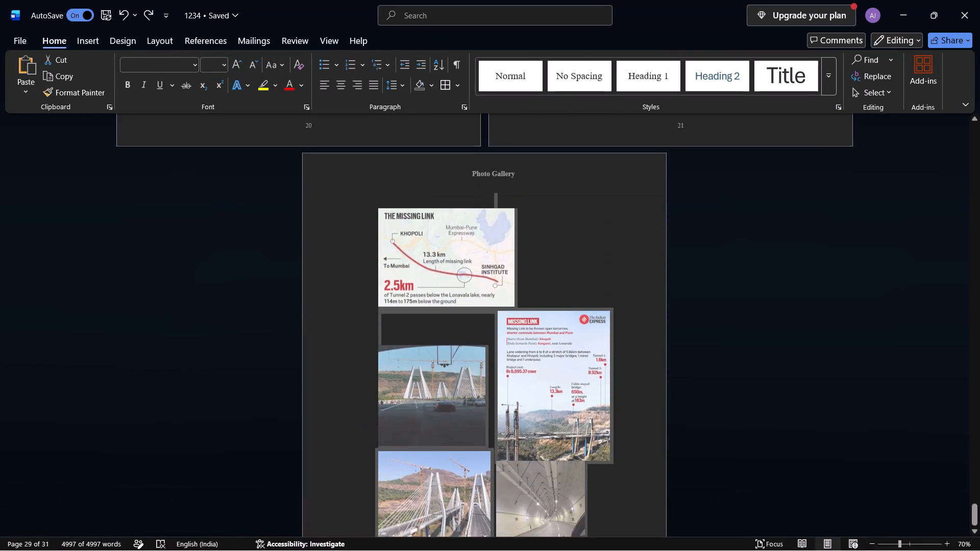
{"action": "scroll", "coordinate": [369, 421], "scroll_direction": "down", "scroll_amount": 1}
{"action": "scroll", "coordinate": [369, 421], "scroll_direction": "up", "scroll_amount": 14}
{"action": "scroll", "coordinate": [369, 421], "scroll_direction": "down", "scroll_amount": 1}
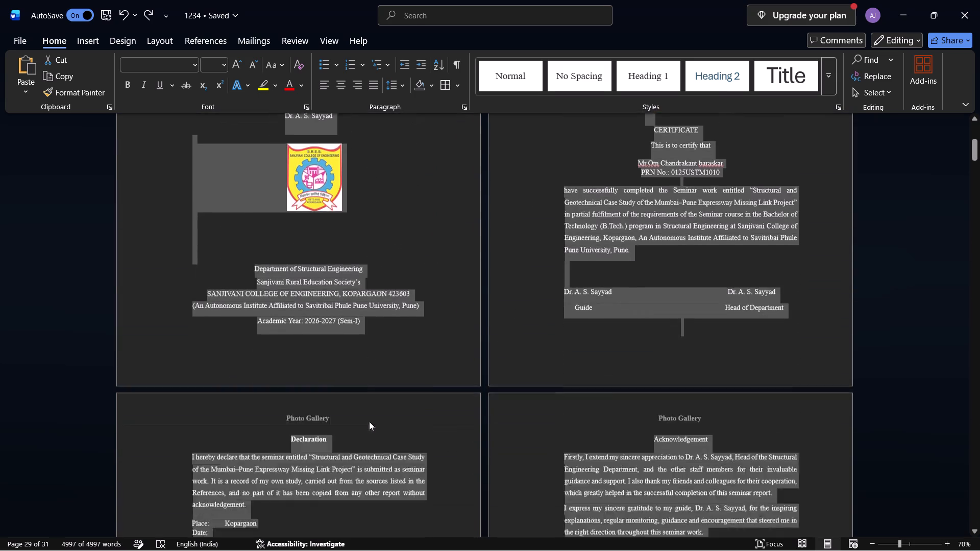
{"action": "scroll", "coordinate": [369, 421], "scroll_direction": "down", "scroll_amount": 3}
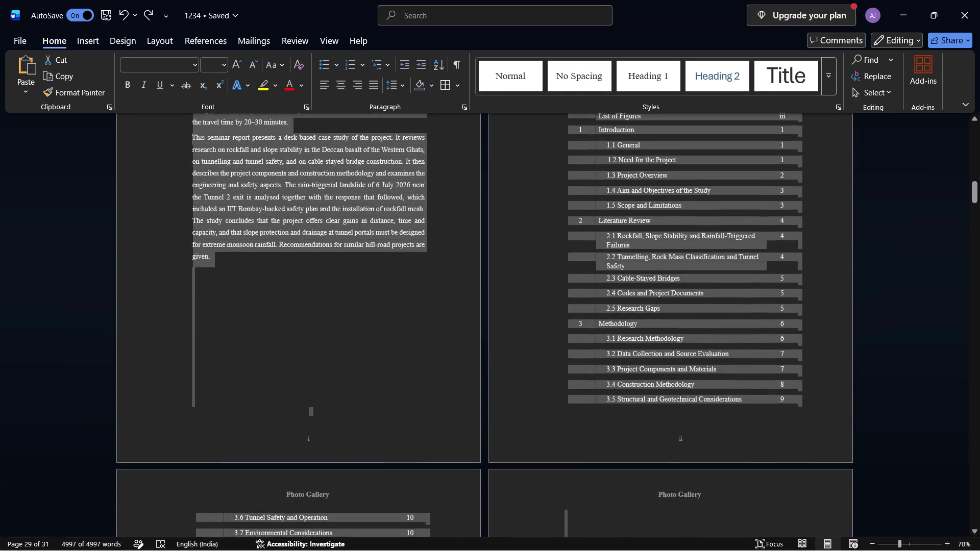
{"action": "scroll", "coordinate": [369, 421], "scroll_direction": "down", "scroll_amount": 2}
{"action": "left_click", "coordinate": [281, 395]}
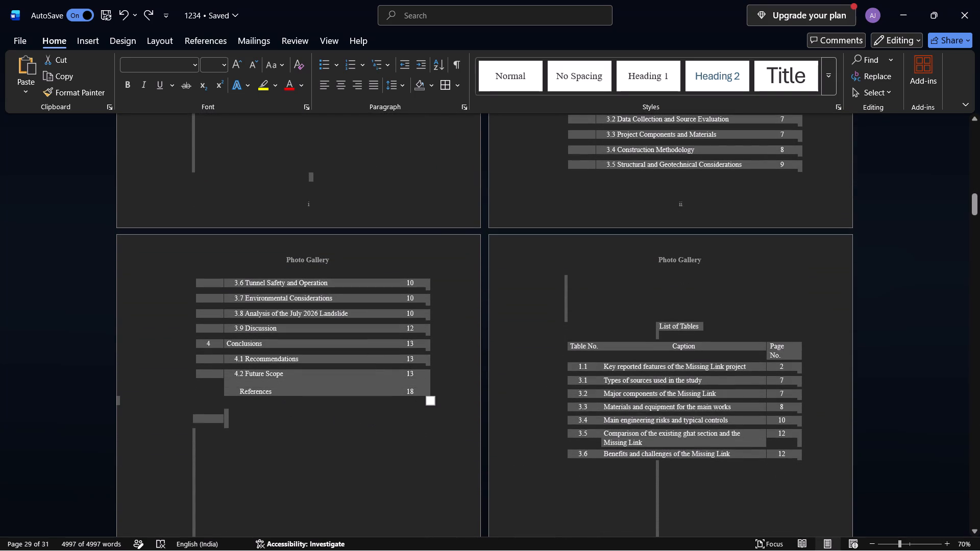
{"action": "left_click", "coordinate": [271, 390]}
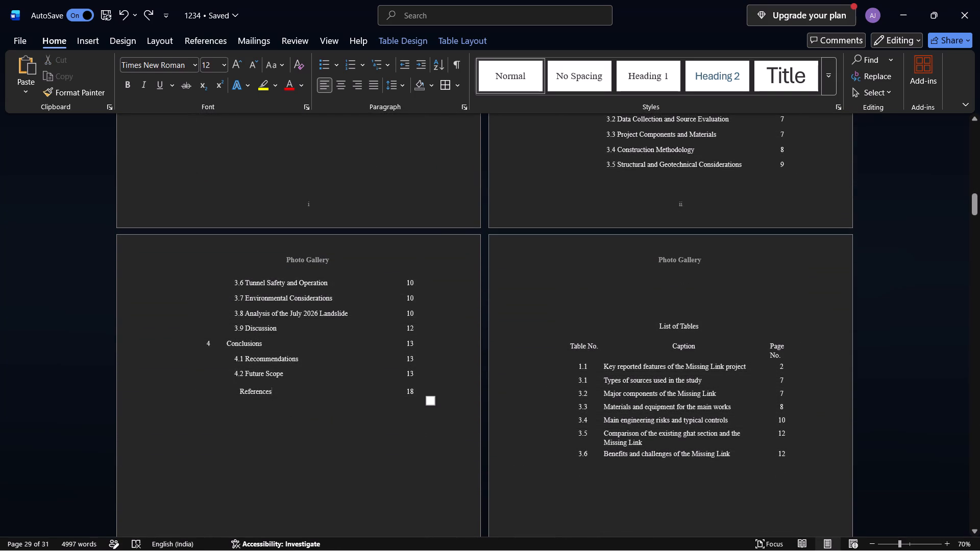
{"action": "key", "text": "Return"}
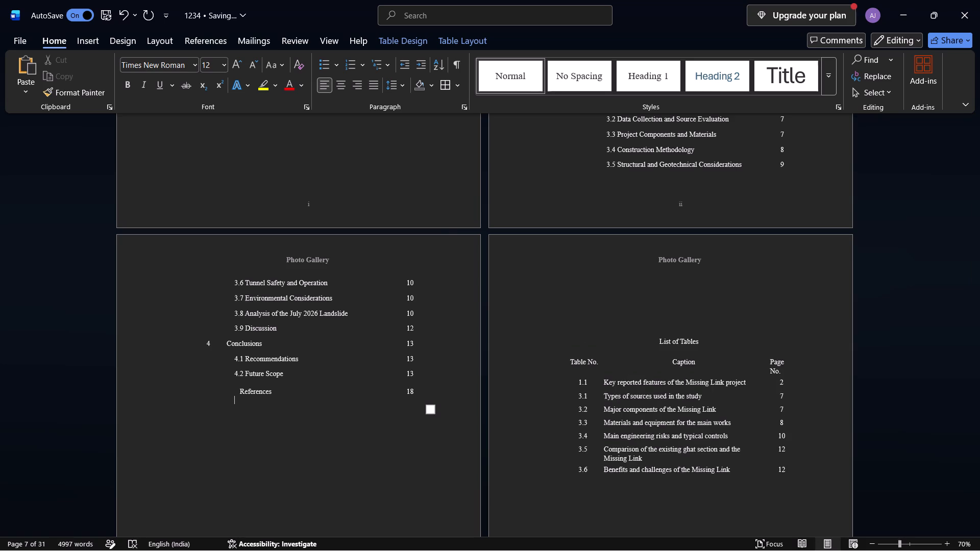
{"action": "key", "text": "space"}
{"action": "key", "text": "space"}
{"action": "key", "text": "space"}
{"action": "key", "text": "ctrl+v"}
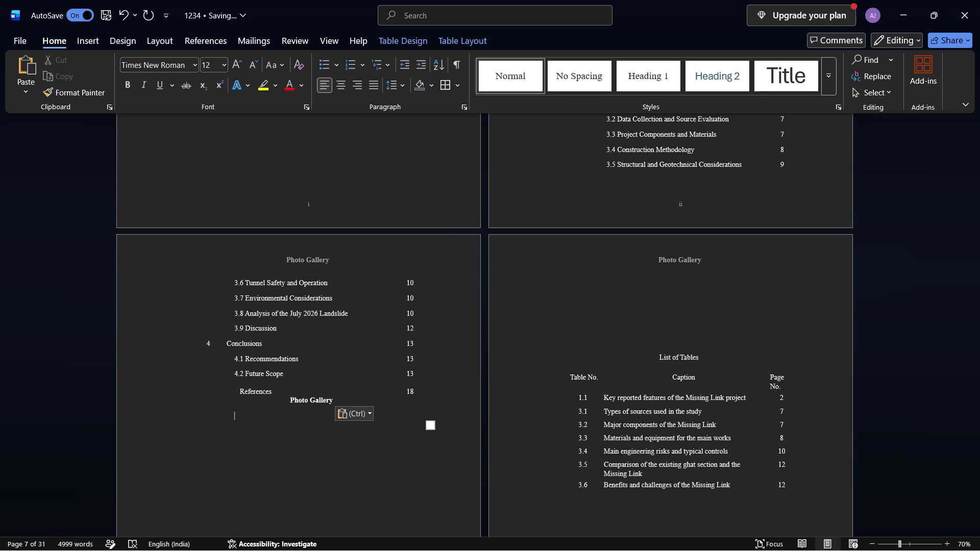
Delete backwards from the start of the pasted Photo Gallery entry to remove its centring and the spaces before it.
{"action": "left_click", "coordinate": [288, 400]}
{"action": "key", "text": "BackSpace"}
{"action": "key", "text": "BackSpace"}
{"action": "key", "text": "BackSpace"}
{"action": "key", "text": "BackSpace"}
{"action": "key", "text": "BackSpace"}
{"action": "key", "text": "BackSpace"}
{"action": "key", "text": "BackSpace"}
{"action": "key", "text": "BackSpace"}
{"action": "key", "text": "BackSpace"}
{"action": "key", "text": "BackSpace"}
{"action": "key", "text": "BackSpace"}
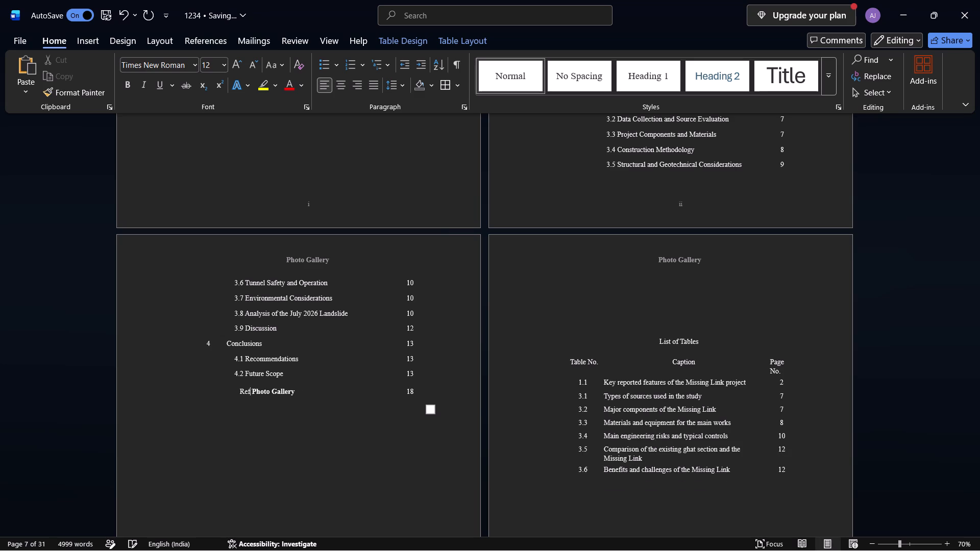
Undo the excess deletions to restore the References entry, keeping Photo Gallery at the start of its own line.
{"action": "key", "text": "ctrl+z"}
{"action": "key", "text": "ctrl+z"}
{"action": "key", "text": "ctrl+z"}
{"action": "key", "text": "ctrl+z"}
{"action": "key", "text": "ctrl+z"}
{"action": "key", "text": "ctrl+z"}
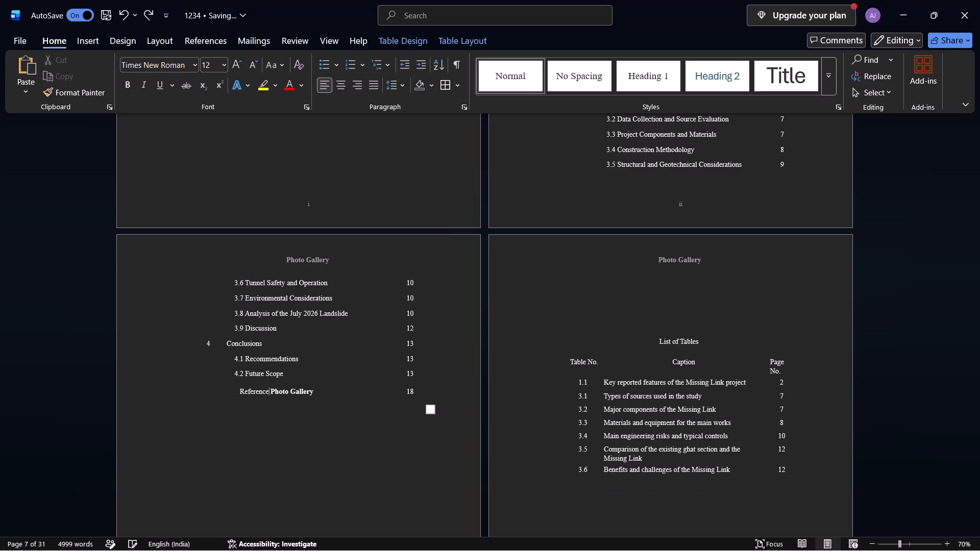
{"action": "key", "text": "ctrl+z"}
{"action": "key", "text": "ctrl+z"}
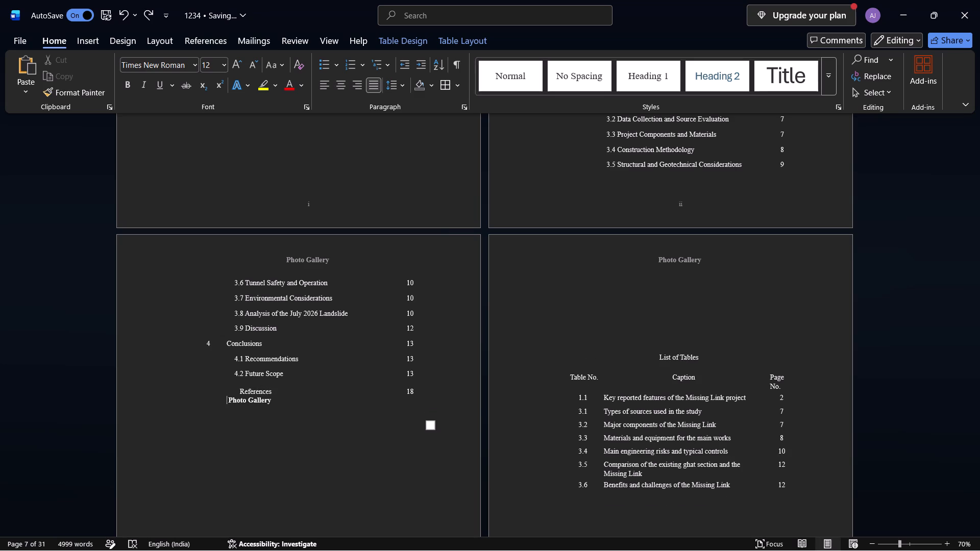
Indent the Photo Gallery entry with spaces so it lines up under References.
{"action": "key", "text": "space"}
{"action": "key", "text": "space"}
{"action": "key", "text": "space"}
{"action": "key", "text": "space"}
{"action": "key", "text": "space"}
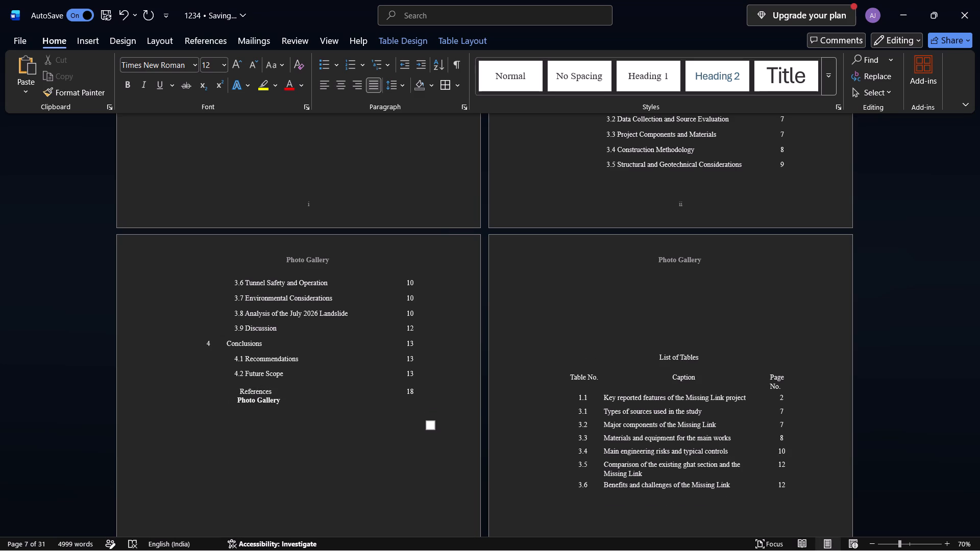
{"action": "key", "text": "space"}
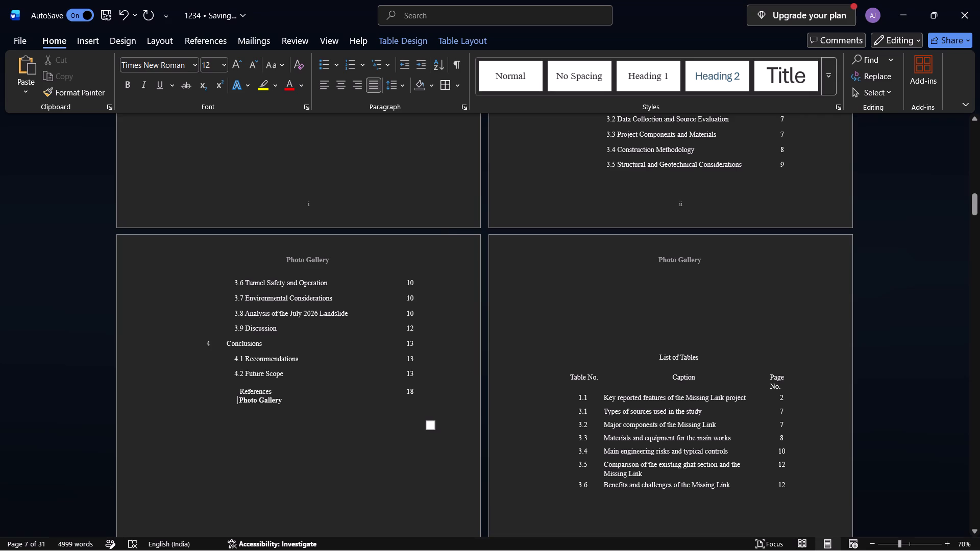
Remove the bold formatting from the Photo Gallery entry in the table of contents.
{"action": "left_click", "coordinate": [280, 402]}
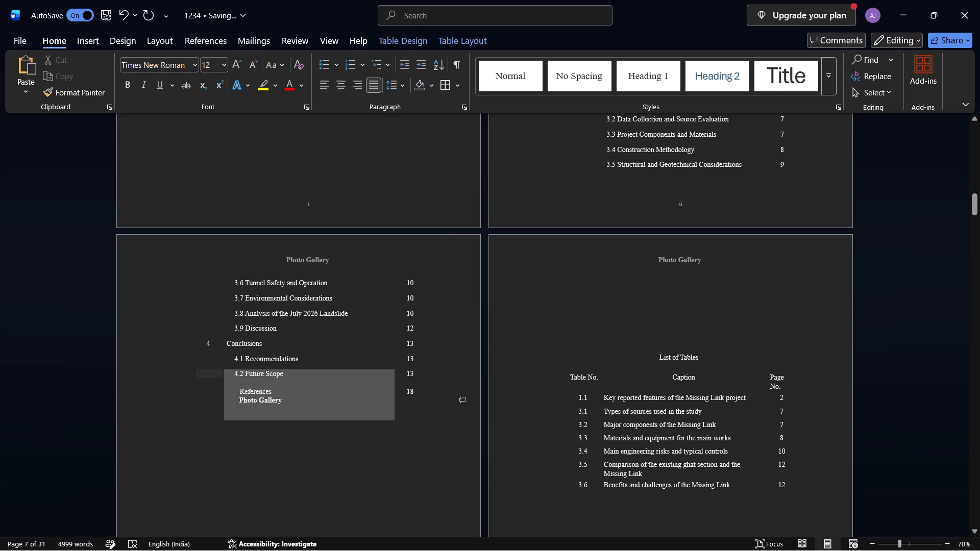
{"action": "left_click", "coordinate": [283, 399]}
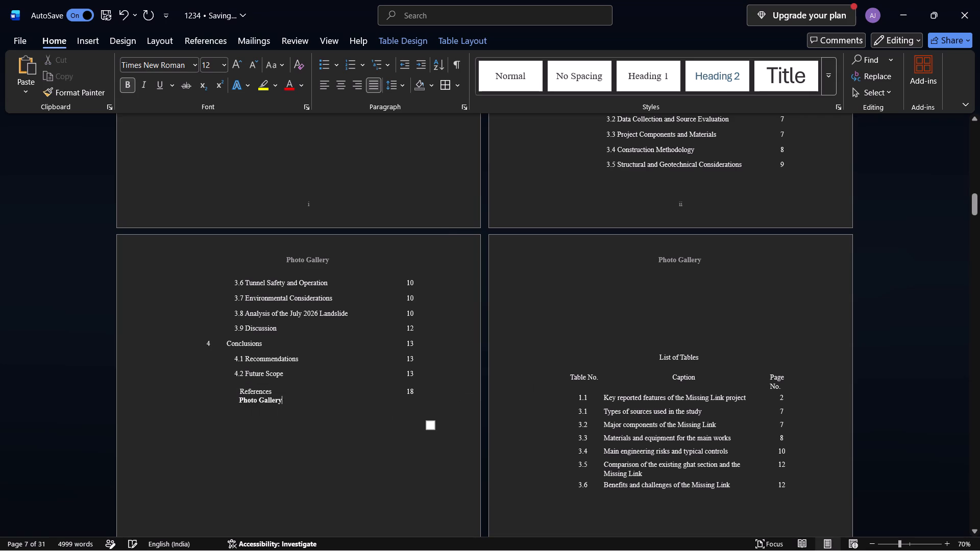
{"action": "triple_click", "coordinate": [266, 400]}
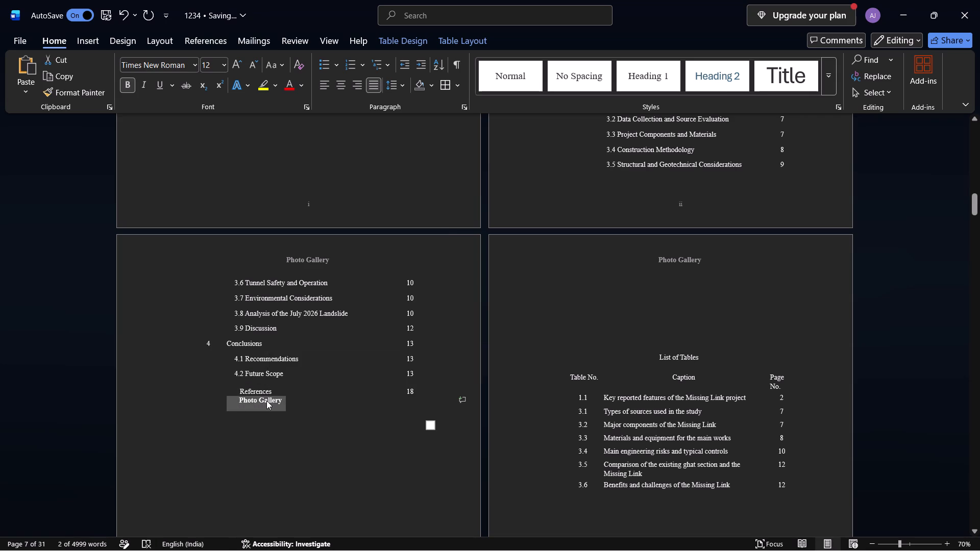
{"action": "key", "text": "ctrl+b"}
Add page number 22 for the Photo Gallery entry on a new line below the References page number.
{"action": "left_click", "coordinate": [412, 404]}
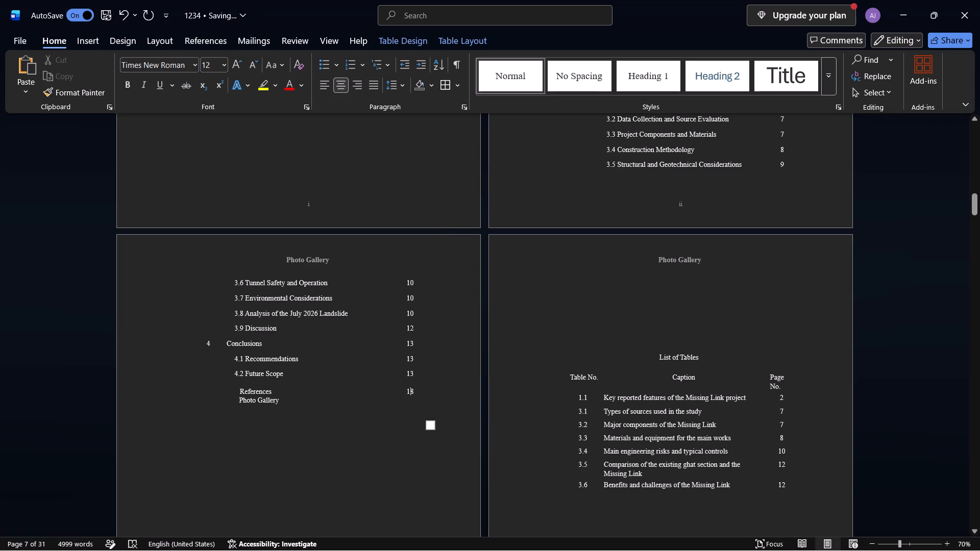
{"action": "left_click", "coordinate": [421, 393]}
{"action": "key", "text": "Return"}
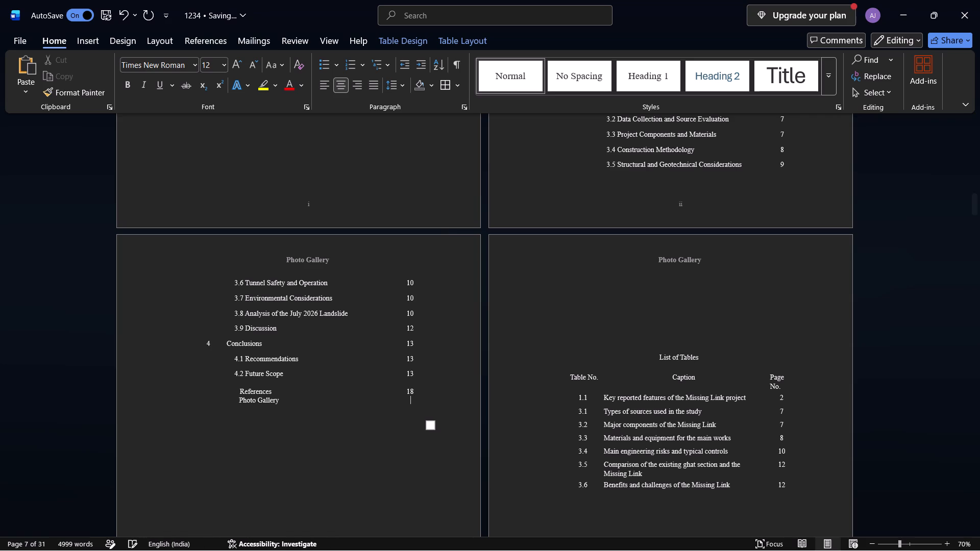
{"action": "key", "text": "space"}
{"action": "key", "text": "Return"}
{"action": "key", "text": "BackSpace"}
{"action": "key", "text": "BackSpace"}
{"action": "type", "text": "22"}
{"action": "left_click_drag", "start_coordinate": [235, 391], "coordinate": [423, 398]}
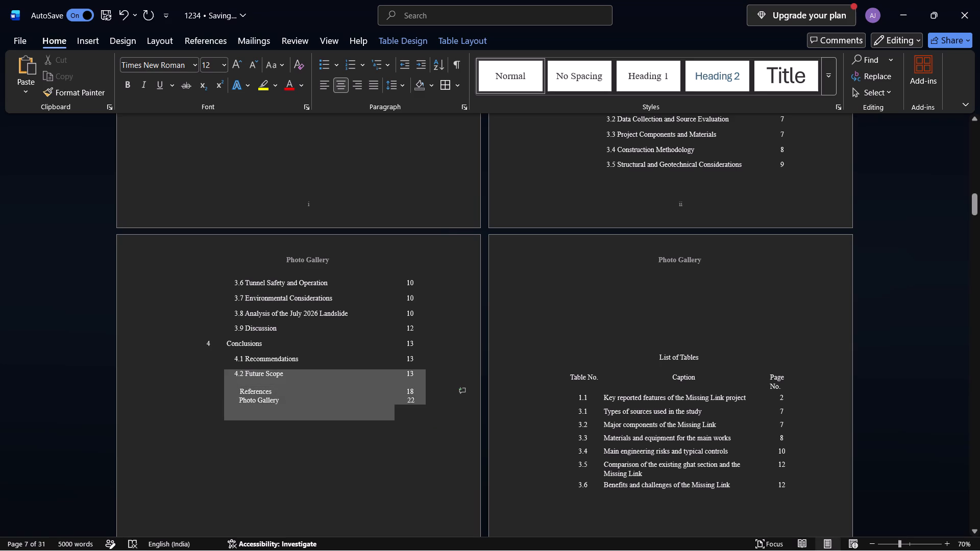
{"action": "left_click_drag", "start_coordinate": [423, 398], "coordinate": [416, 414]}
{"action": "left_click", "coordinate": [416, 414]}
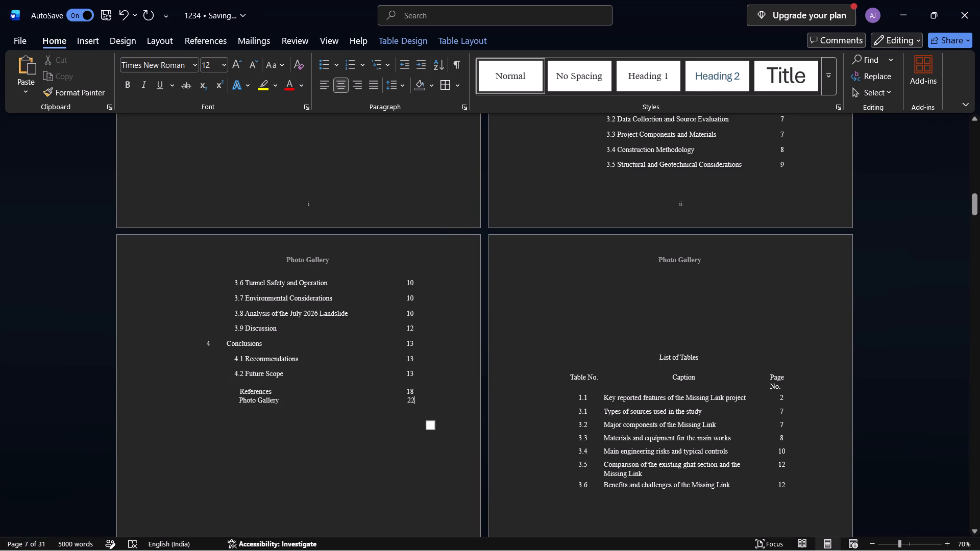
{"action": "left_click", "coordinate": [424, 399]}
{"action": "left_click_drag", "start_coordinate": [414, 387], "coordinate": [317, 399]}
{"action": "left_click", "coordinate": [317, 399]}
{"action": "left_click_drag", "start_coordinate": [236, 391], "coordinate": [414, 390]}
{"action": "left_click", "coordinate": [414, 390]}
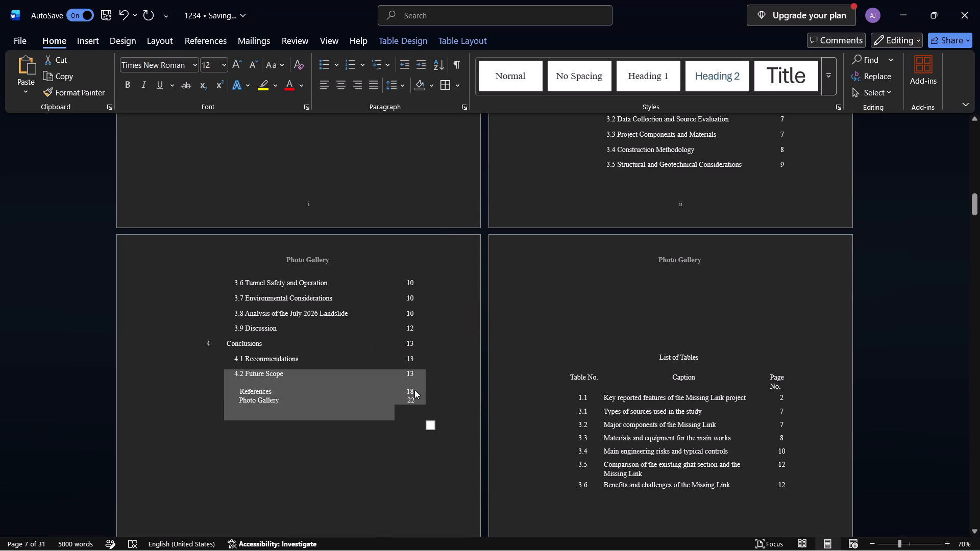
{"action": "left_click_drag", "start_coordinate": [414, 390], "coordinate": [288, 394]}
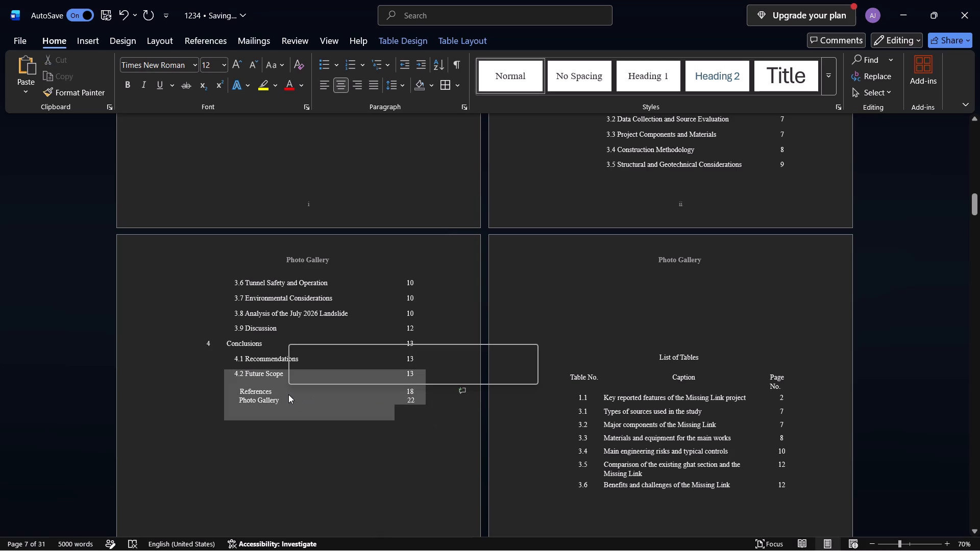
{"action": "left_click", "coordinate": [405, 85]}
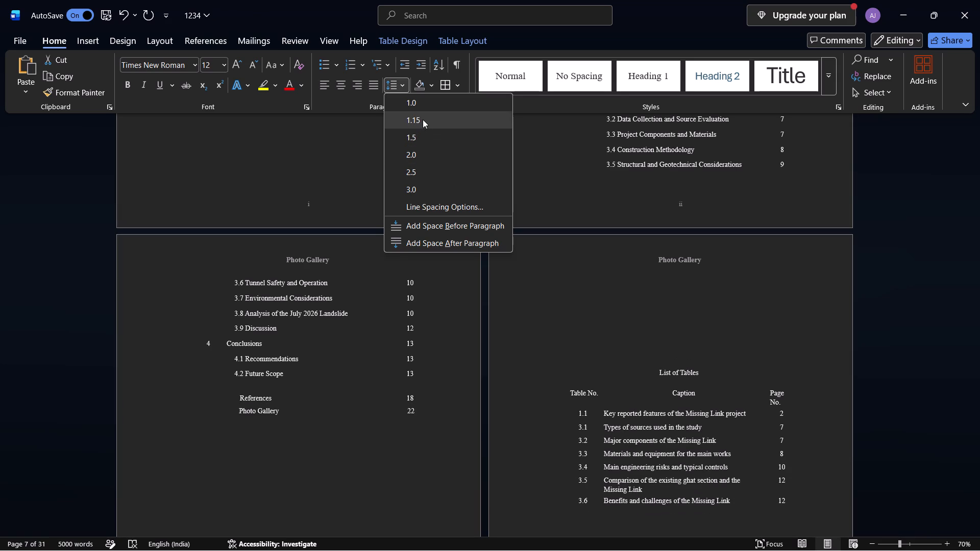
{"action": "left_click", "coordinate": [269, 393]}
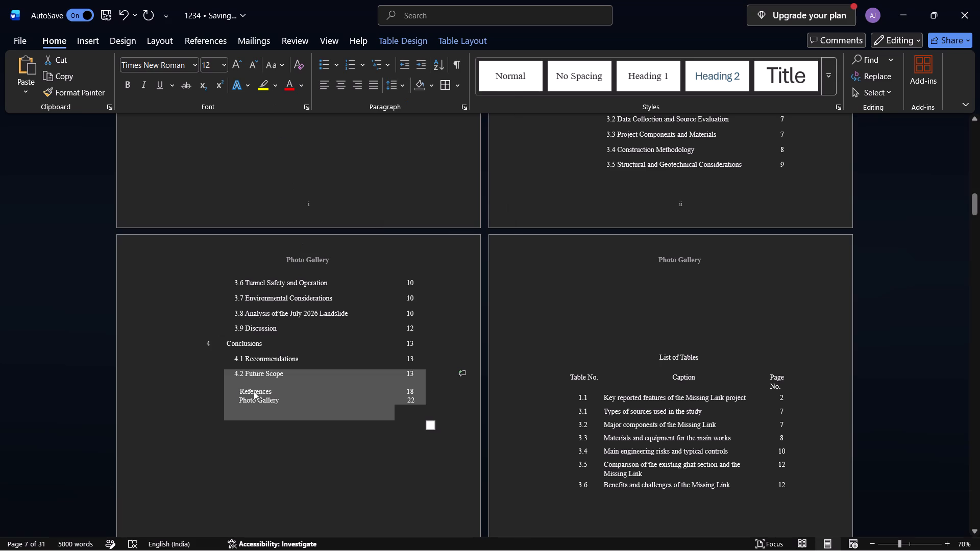
Set the line spacing of the References and Photo Gallery entries in the table of contents to 2.0.
{"action": "left_click", "coordinate": [236, 390]}
{"action": "left_click_drag", "start_coordinate": [236, 390], "coordinate": [274, 392]}
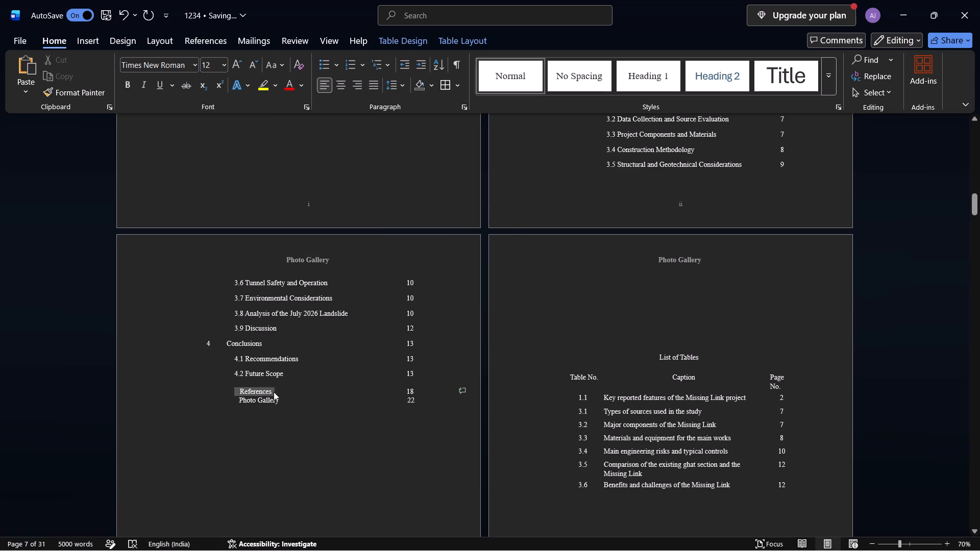
{"action": "left_click_drag", "start_coordinate": [274, 392], "coordinate": [277, 398]}
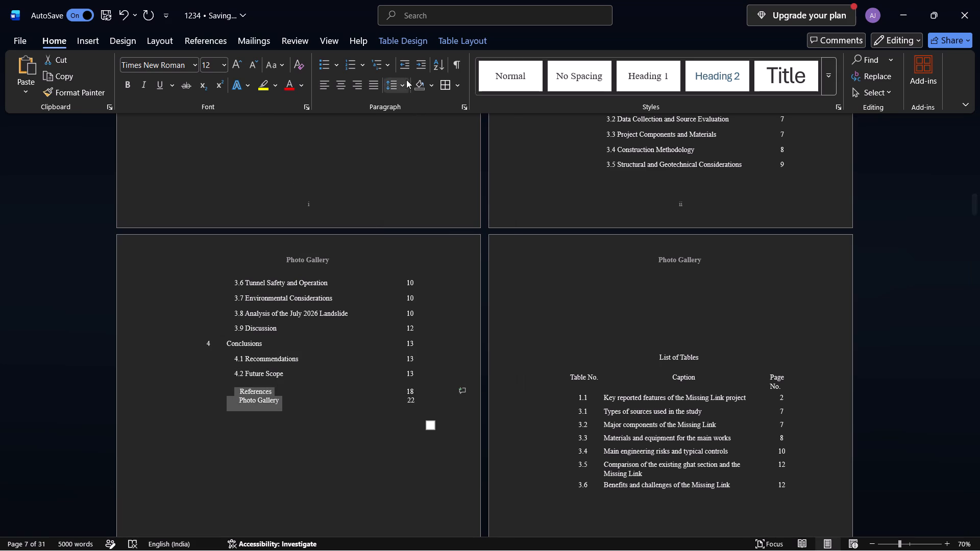
{"action": "left_click", "coordinate": [402, 89]}
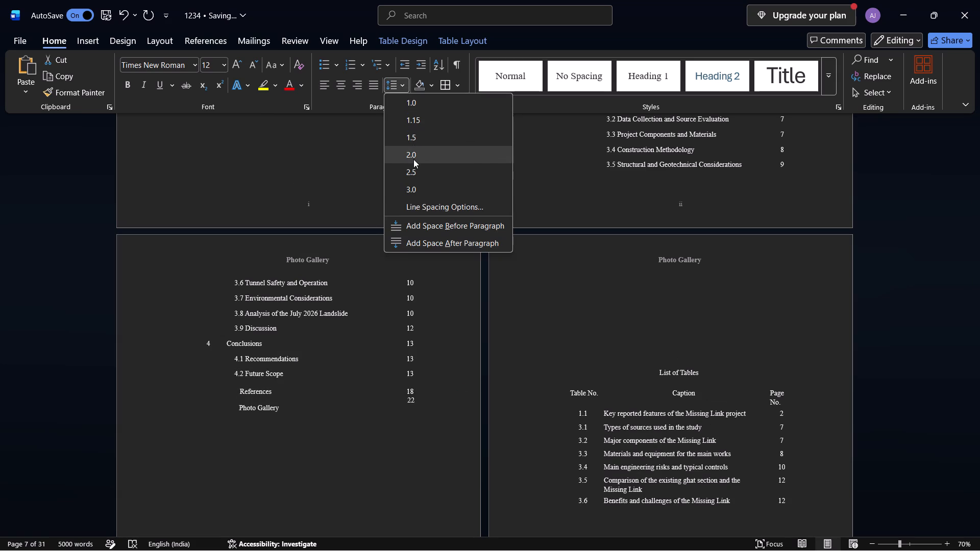
{"action": "left_click", "coordinate": [413, 159]}
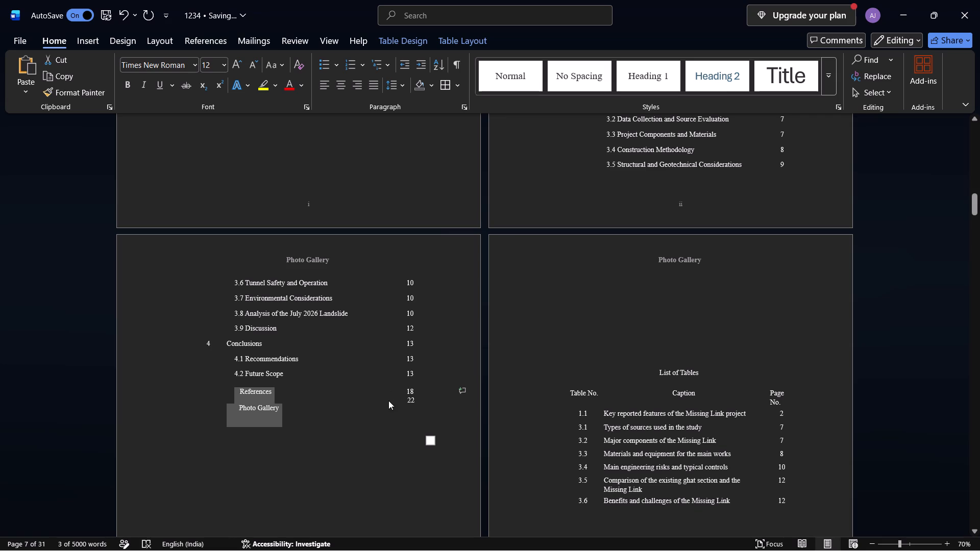
Set the line spacing of the page numbers 18 and 22 to 2.0 so they align with their entries.
{"action": "left_click_drag", "start_coordinate": [400, 389], "coordinate": [424, 408]}
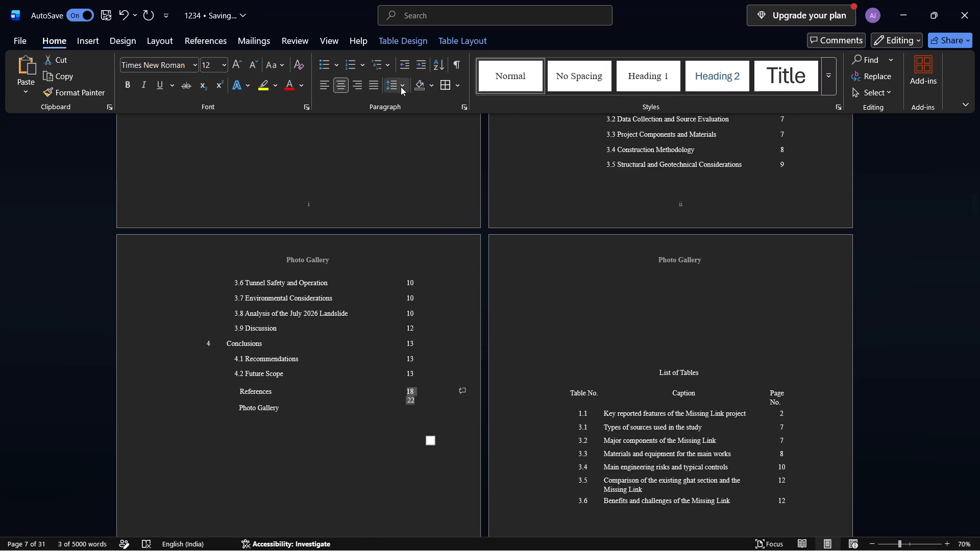
{"action": "left_click", "coordinate": [401, 87]}
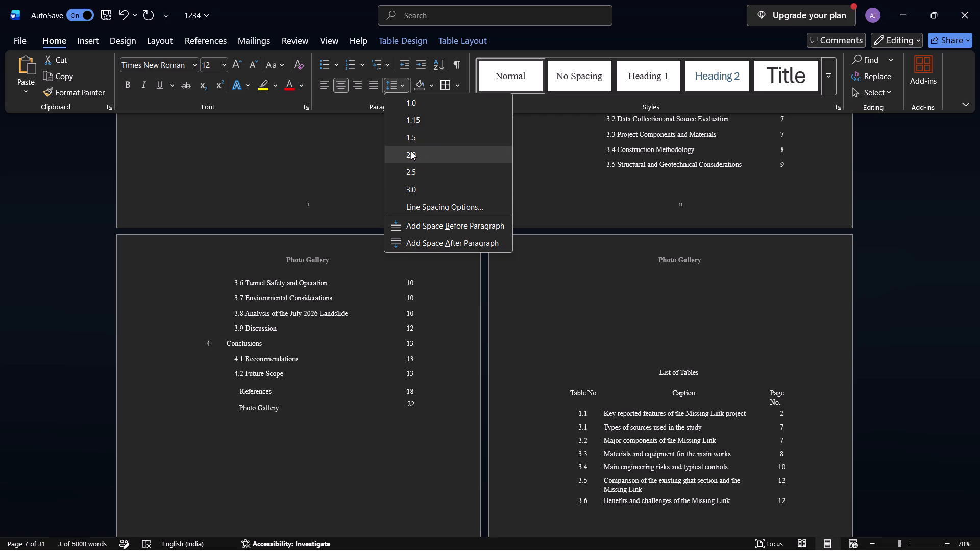
{"action": "left_click", "coordinate": [411, 151]}
{"action": "left_click", "coordinate": [126, 324]}
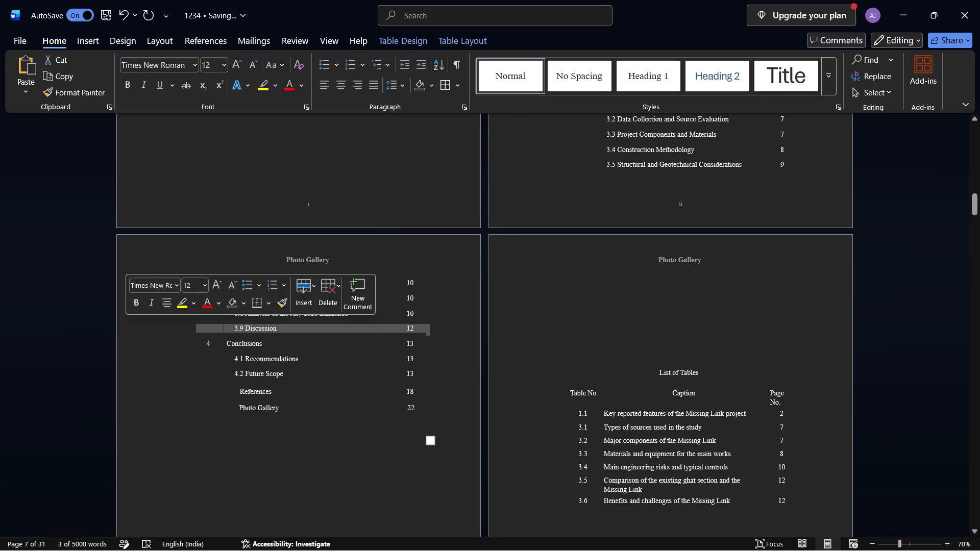
{"action": "left_click", "coordinate": [194, 383]}
{"action": "left_click", "coordinate": [272, 467]}
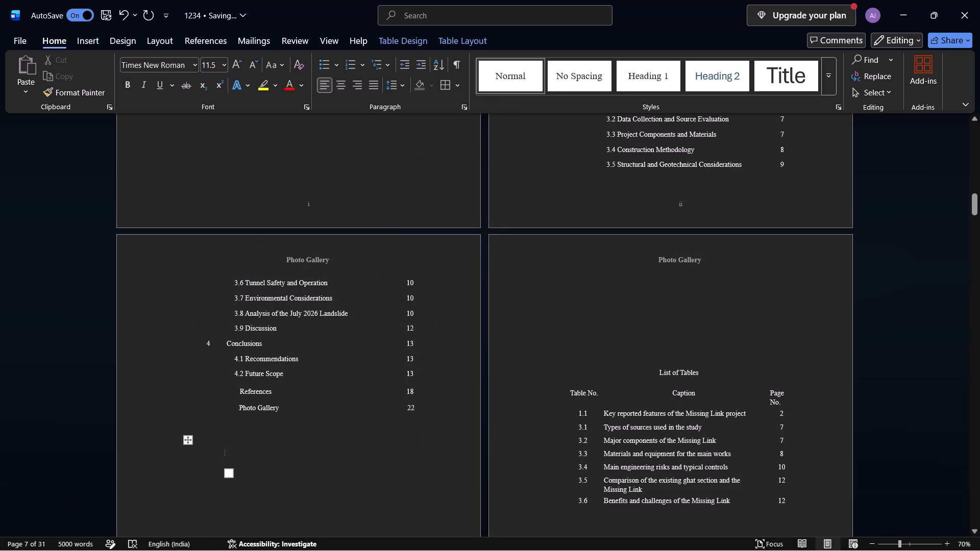
Print all pages of the report with Microsoft Print to PDF.
{"action": "key", "text": "ctrl+p"}
{"action": "left_click", "coordinate": [135, 104]}
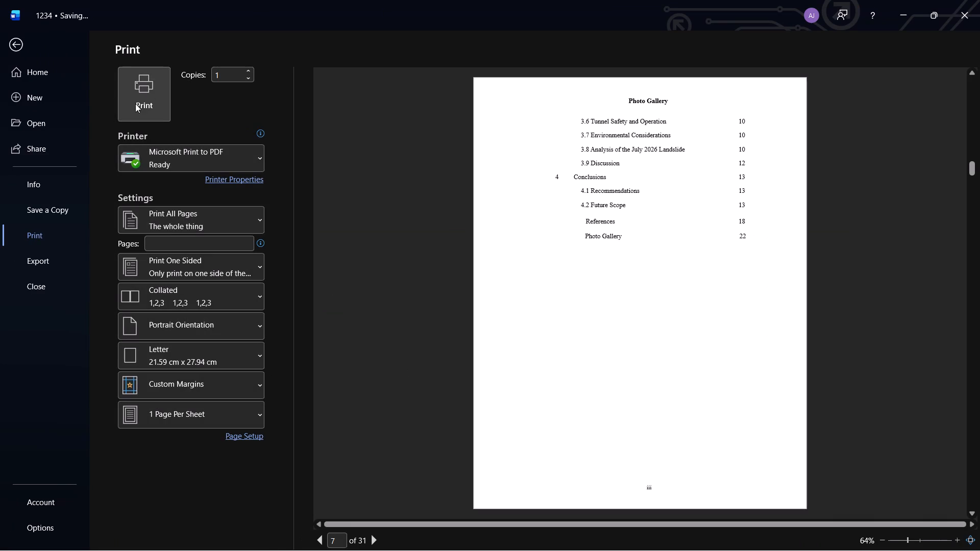
{"action": "left_click", "coordinate": [301, 215]}
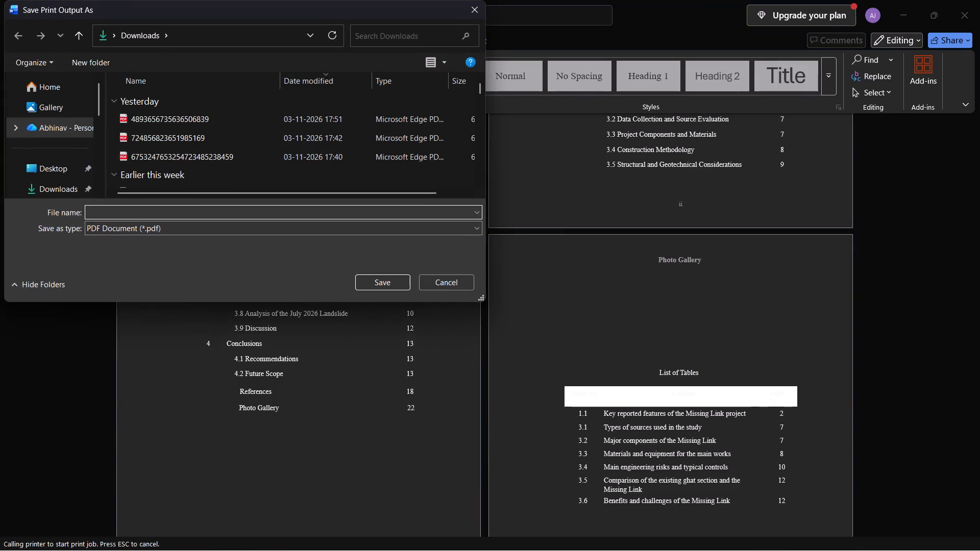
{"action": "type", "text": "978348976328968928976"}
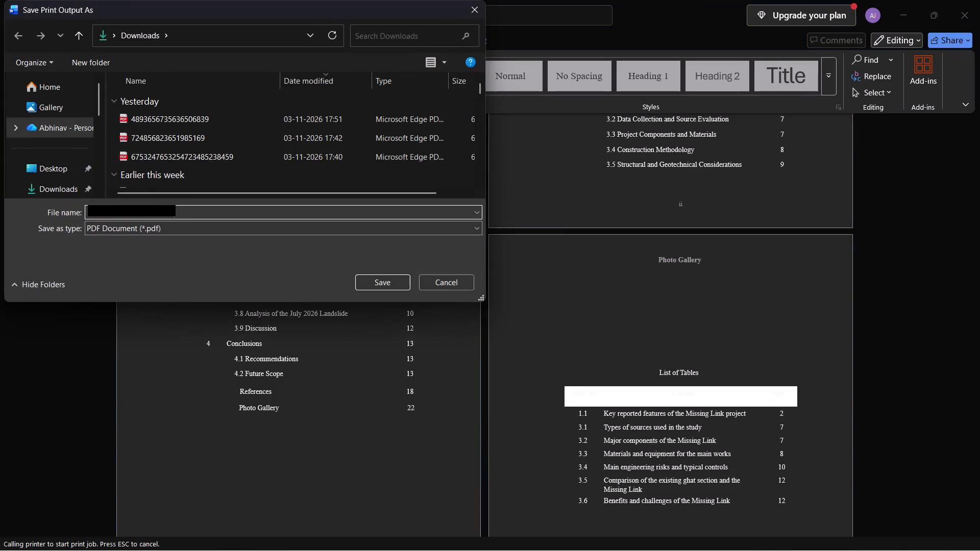
{"action": "left_click", "coordinate": [69, 186]}
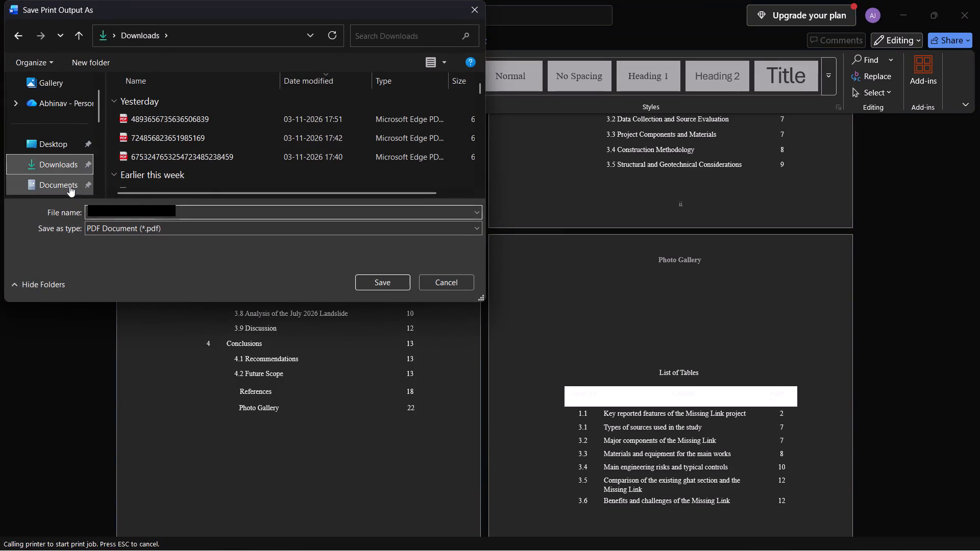
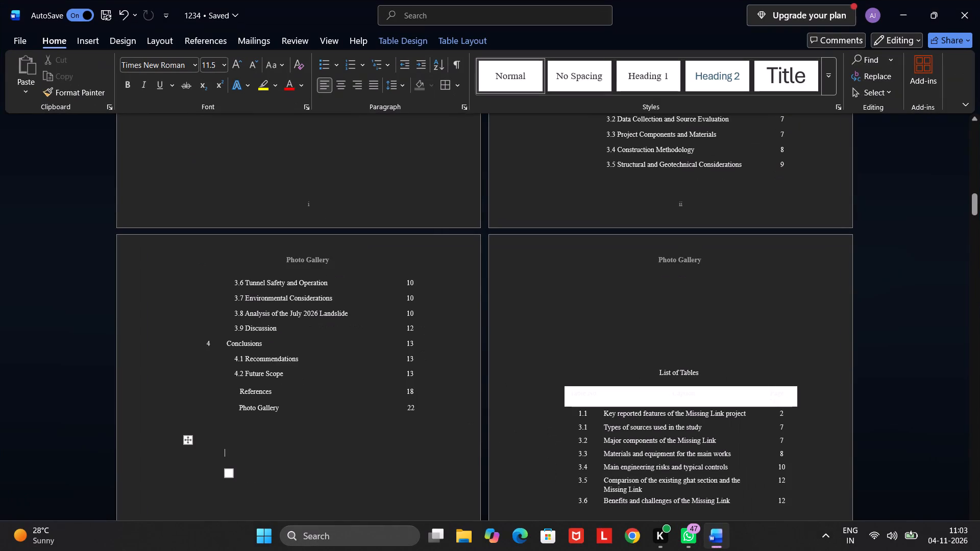
{"action": "scroll", "coordinate": [593, 300], "scroll_direction": "up", "scroll_amount": 1}
{"action": "key", "text": "super+s"}
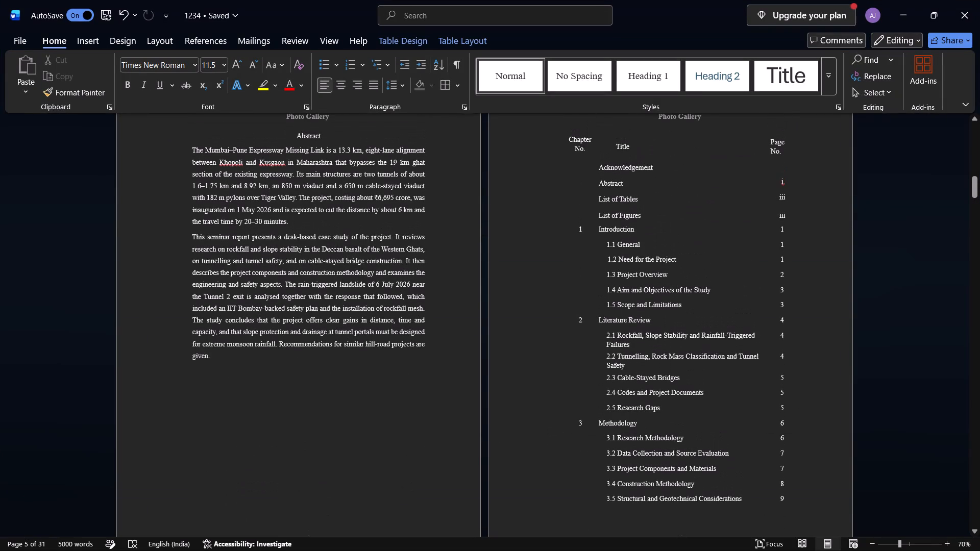
{"action": "left_click", "coordinate": [224, 391]}
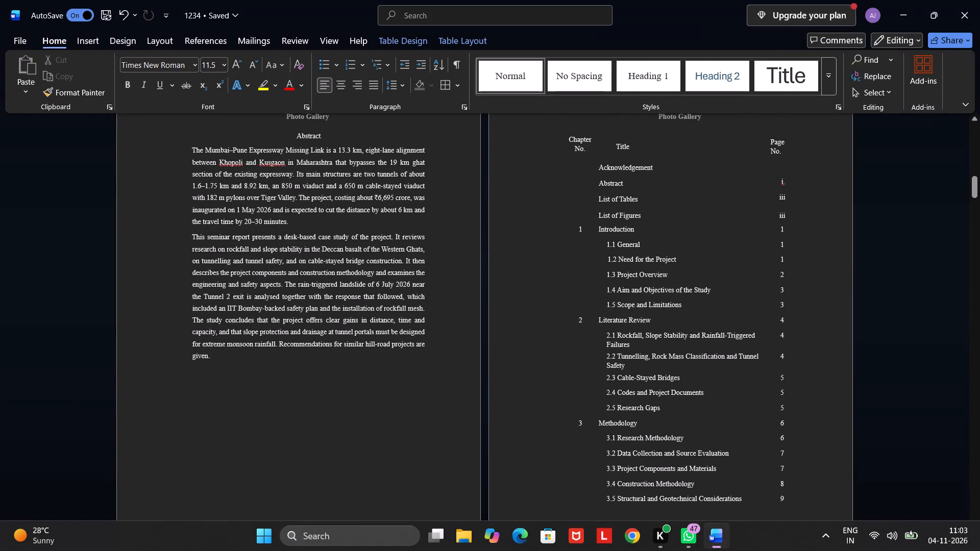
{"action": "key", "text": "ctrl+s"}
{"action": "left_click", "coordinate": [224, 391]}
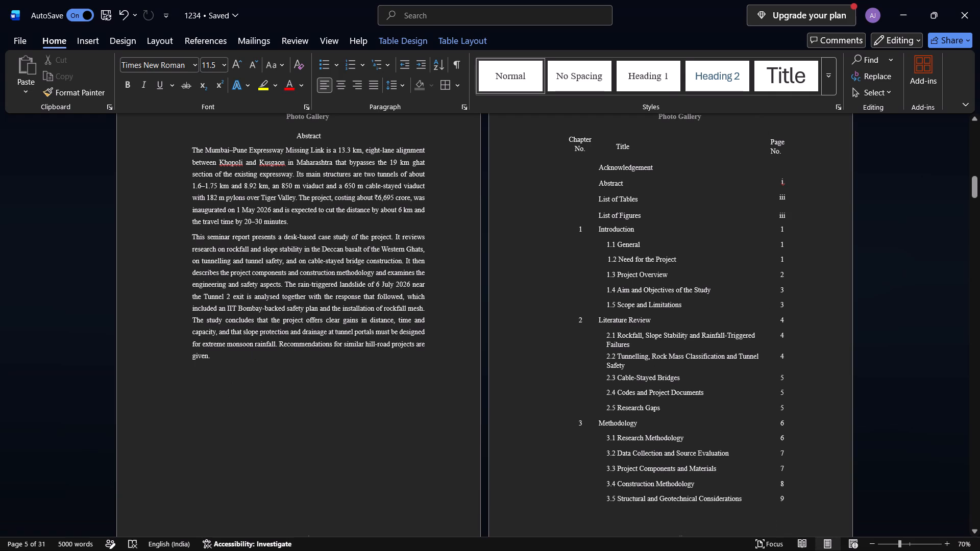
{"action": "scroll", "coordinate": [224, 391], "scroll_direction": "up", "scroll_amount": 1}
{"action": "key", "text": "ctrl+s"}
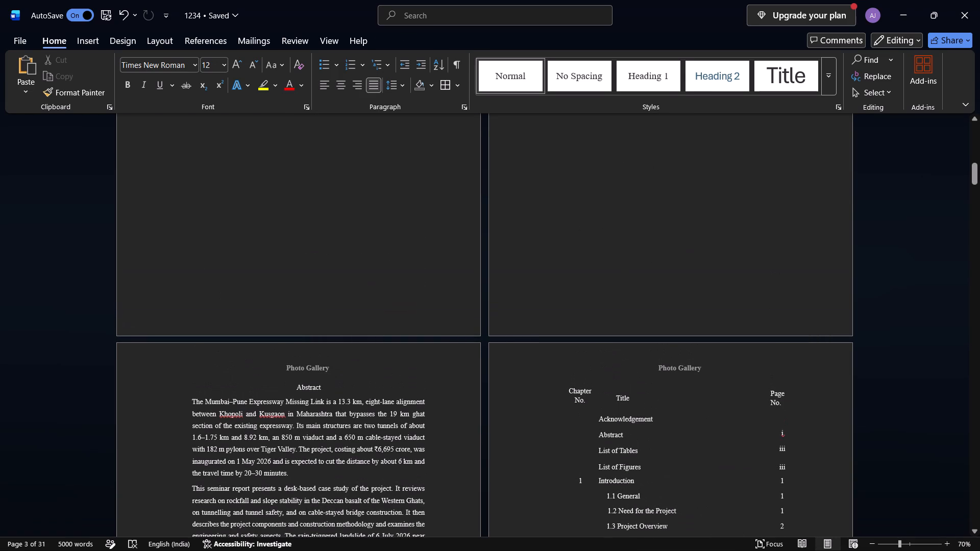
{"action": "left_click", "coordinate": [173, 208]}
{"action": "key", "text": "ctrl+s"}
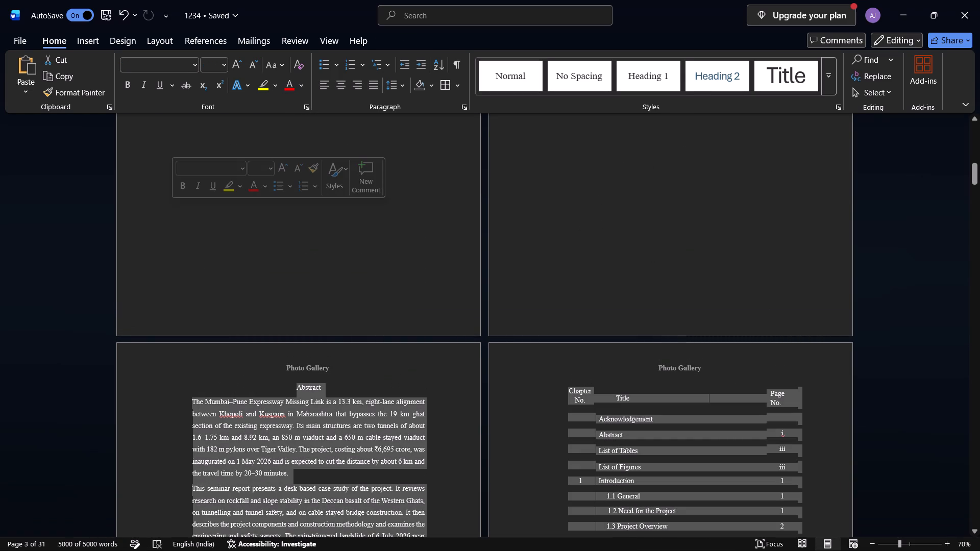
Switch from the report to the open Kuro window.
{"action": "key", "text": "alt+Tab"}
{"action": "key", "text": "alt+Tab"}
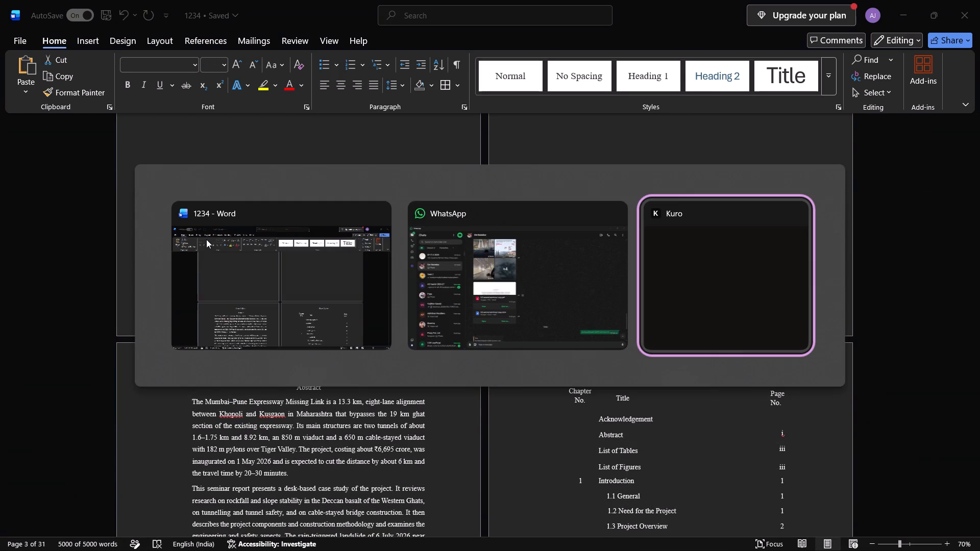
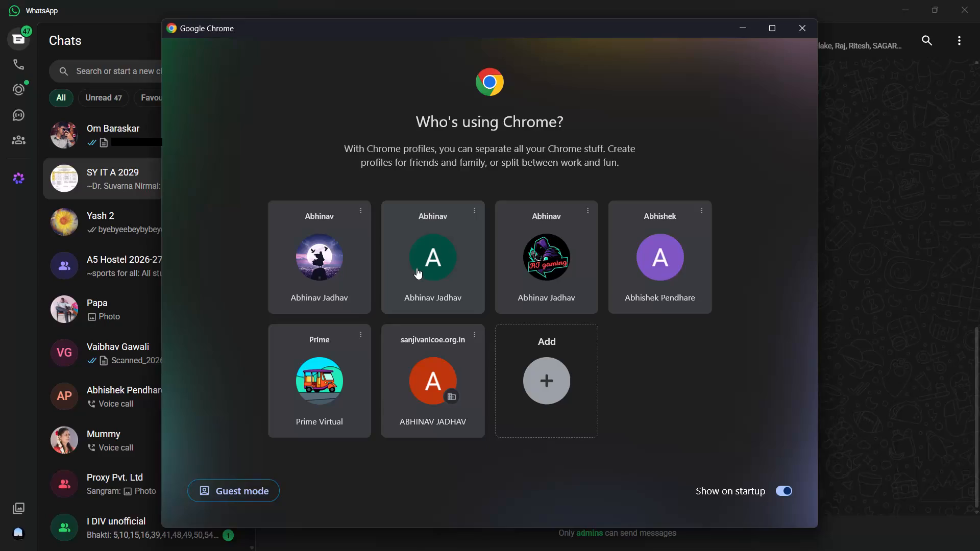
Switch to Google Chrome with the Abhinav profile that has the green letter A avatar and open Gmail.
{"action": "left_click", "coordinate": [416, 268]}
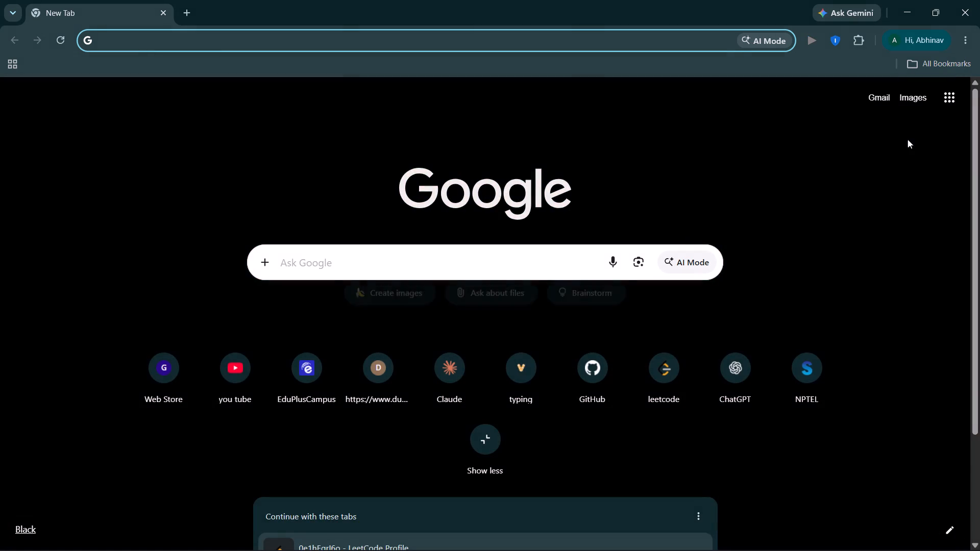
{"action": "left_click", "coordinate": [874, 101]}
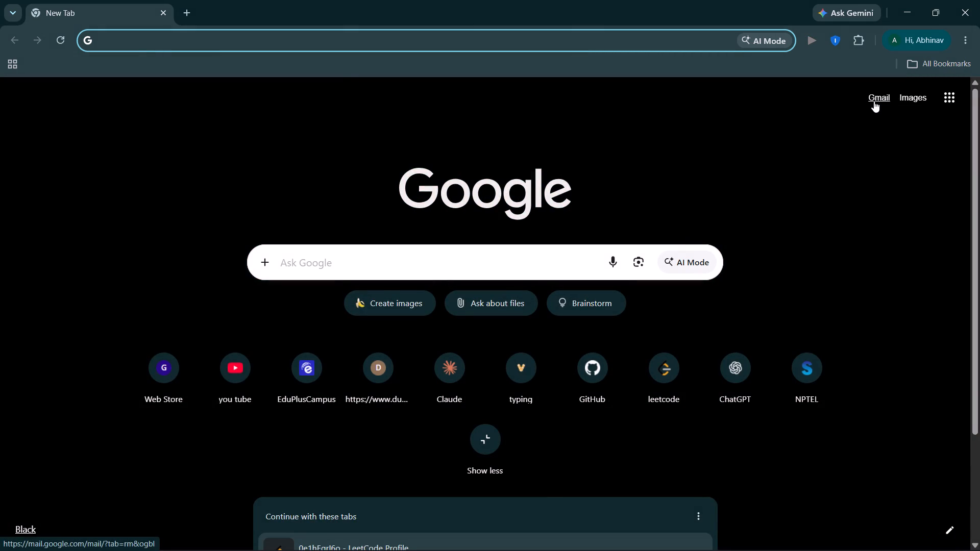
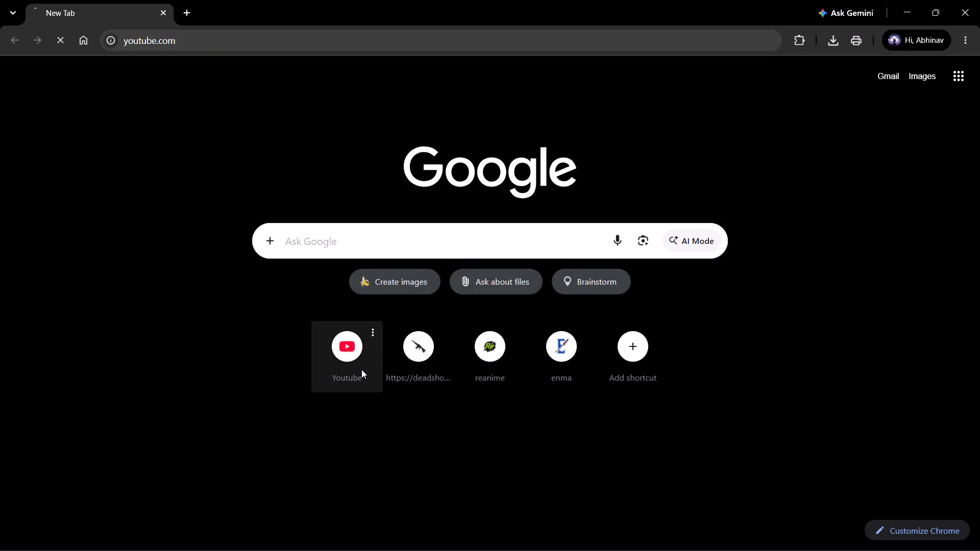
Close the Chrome window showing YouTube.
{"action": "left_click", "coordinate": [977, 0]}
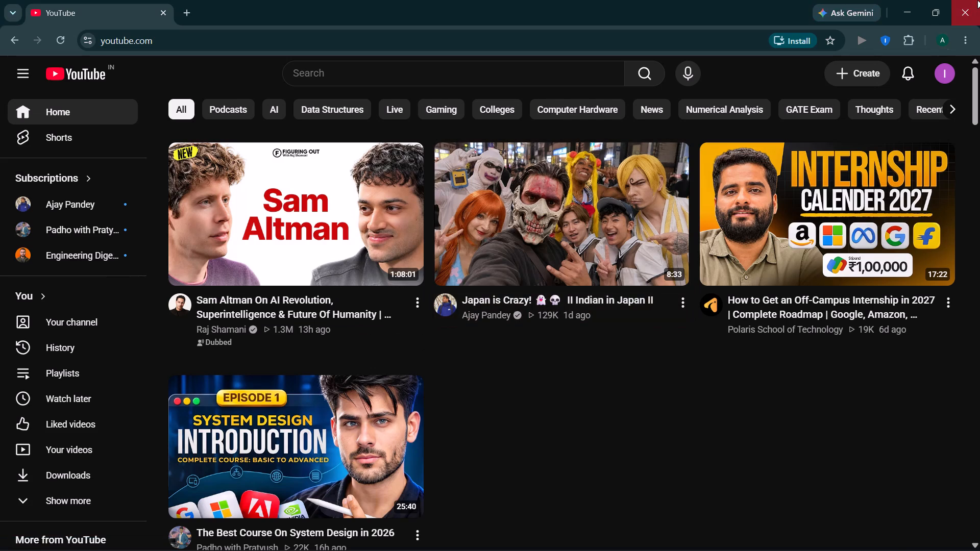